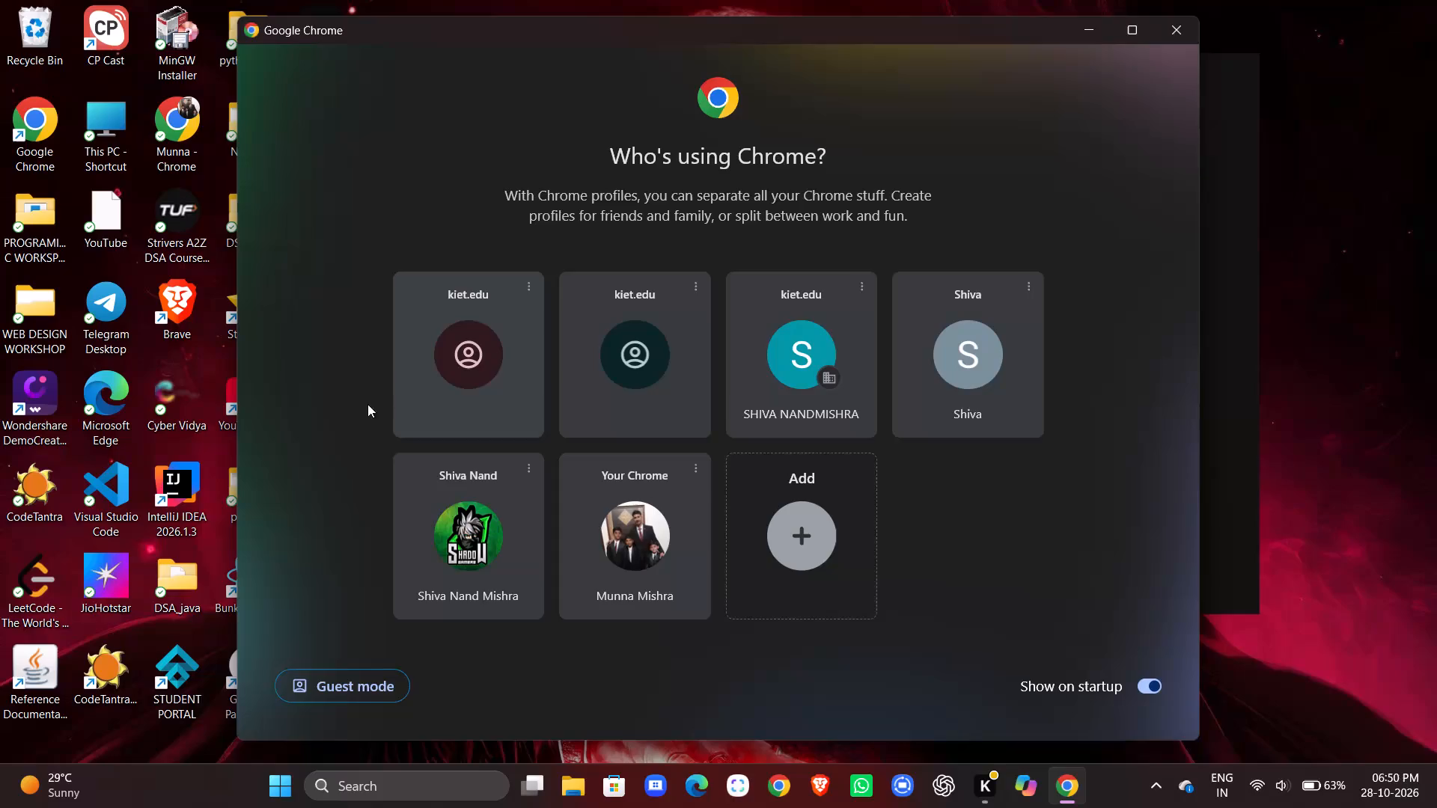
Using the browser profile with the green logo, search for delta exchange and open the Delta Exchange India website.
click(460, 568)
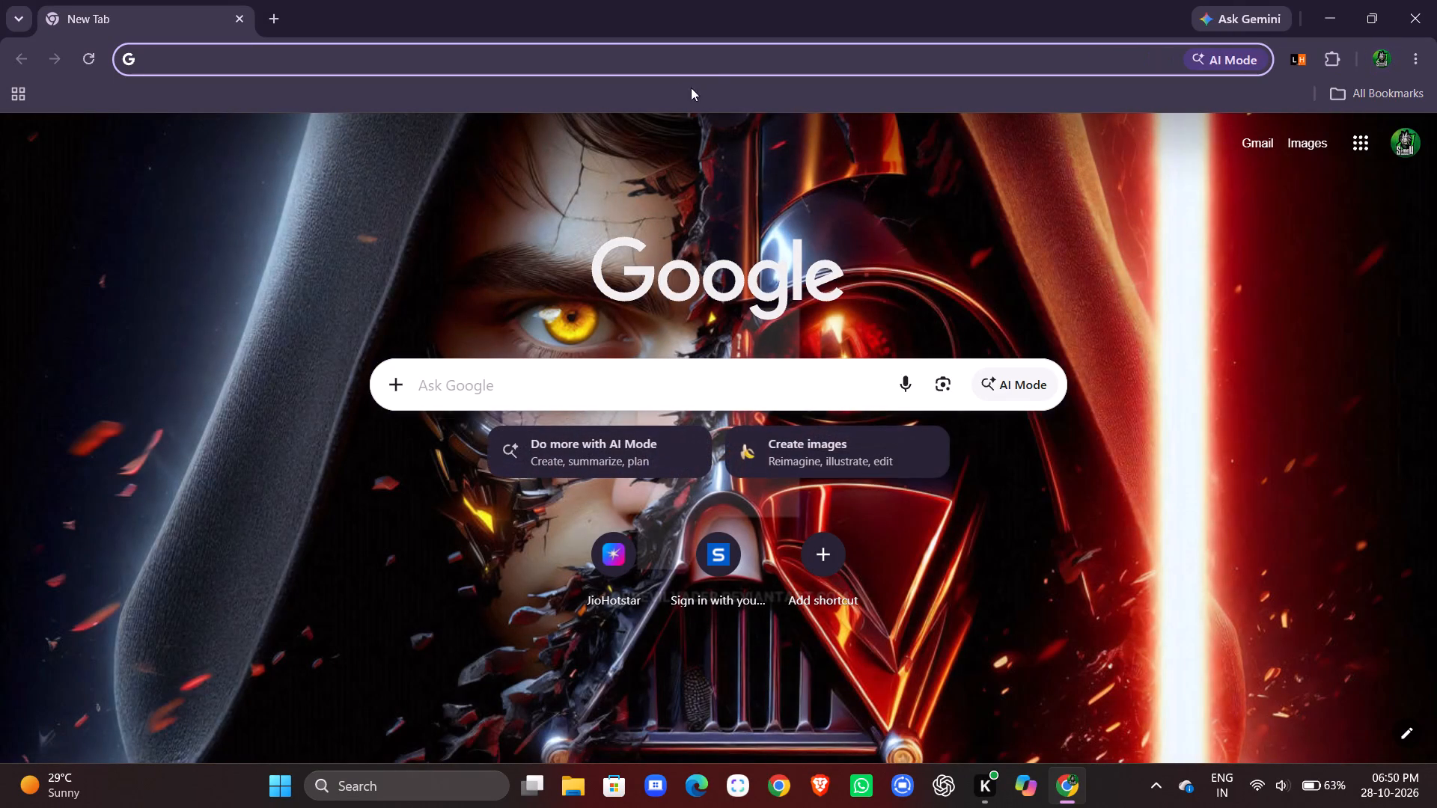
click(651, 385)
click(595, 418)
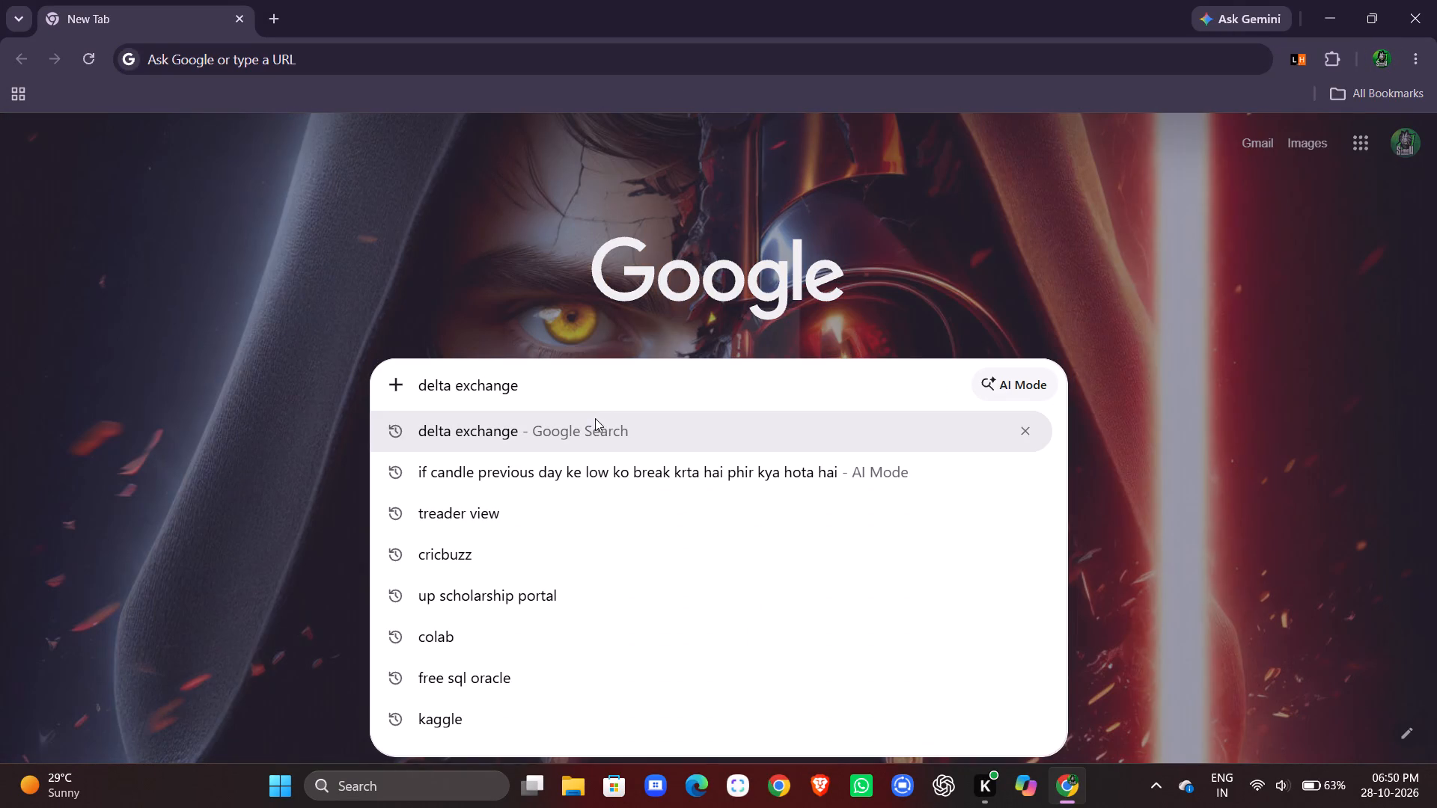
click(287, 322)
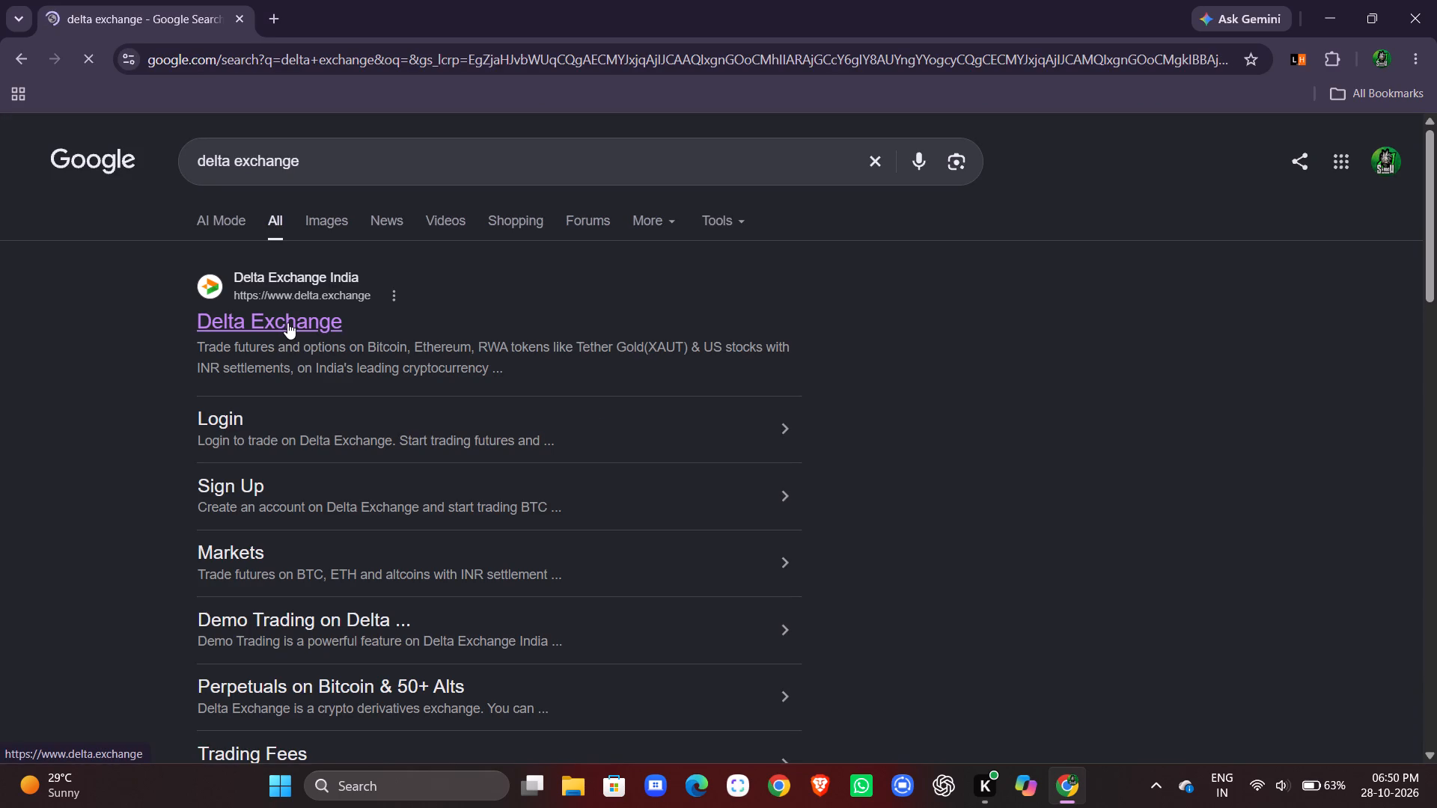
Go from the Delta Exchange homepage to its futures trading markets.
scroll(489, 397, down, 2)
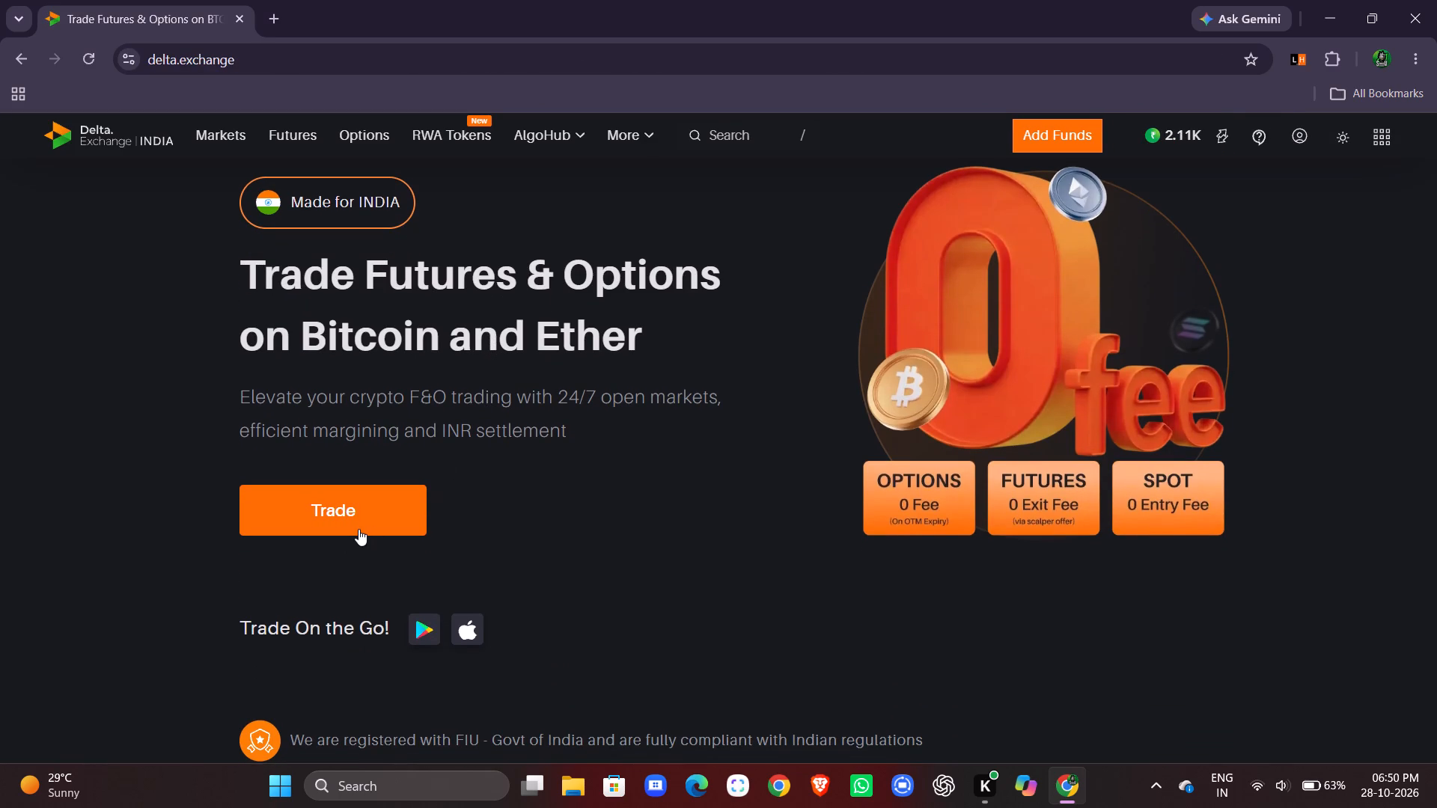
click(359, 529)
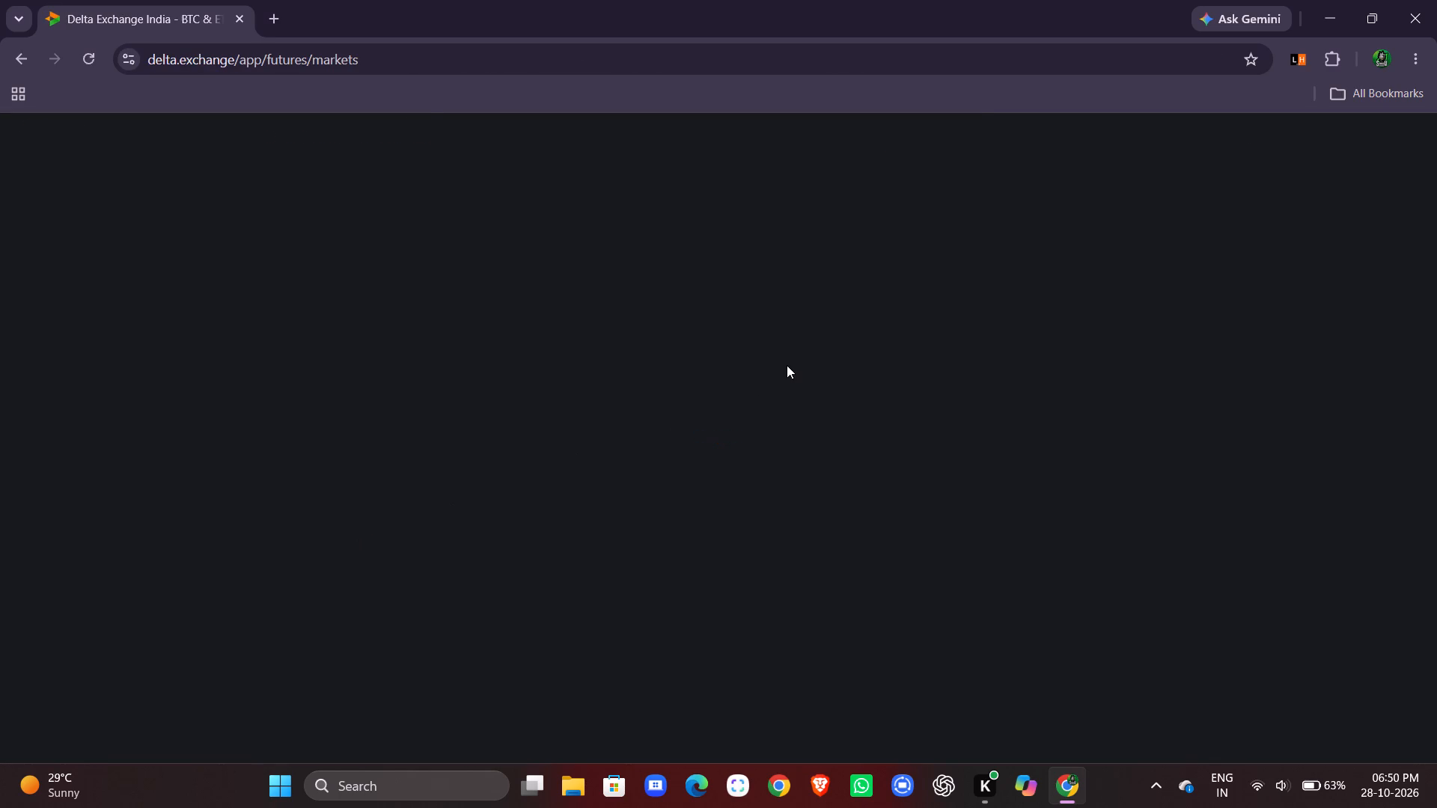
Examine the list of all futures contracts, including their last prices, 24h changes, volumes and funding.
scroll(787, 365, down, 1)
scroll(787, 545, down, 1)
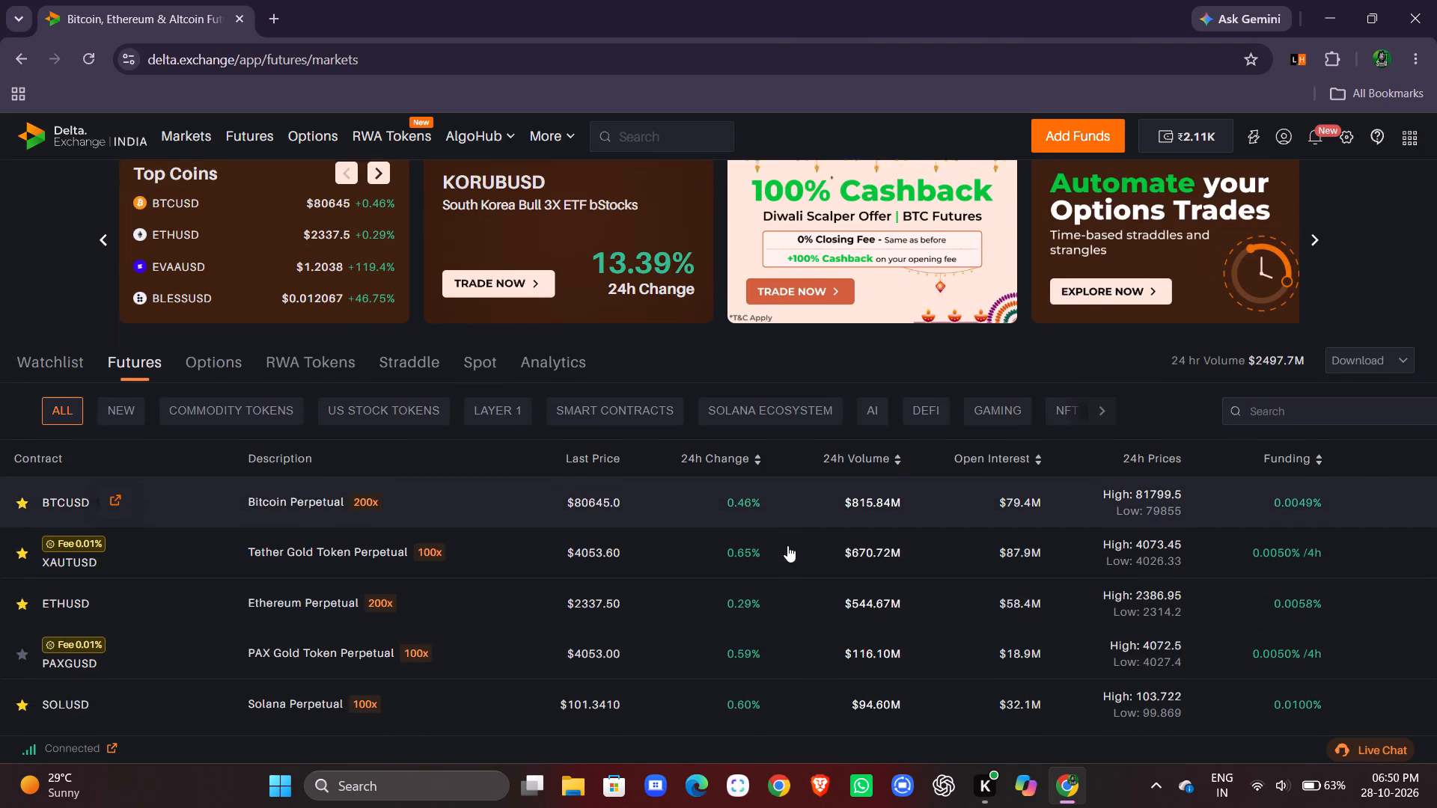
scroll(787, 545, down, 2)
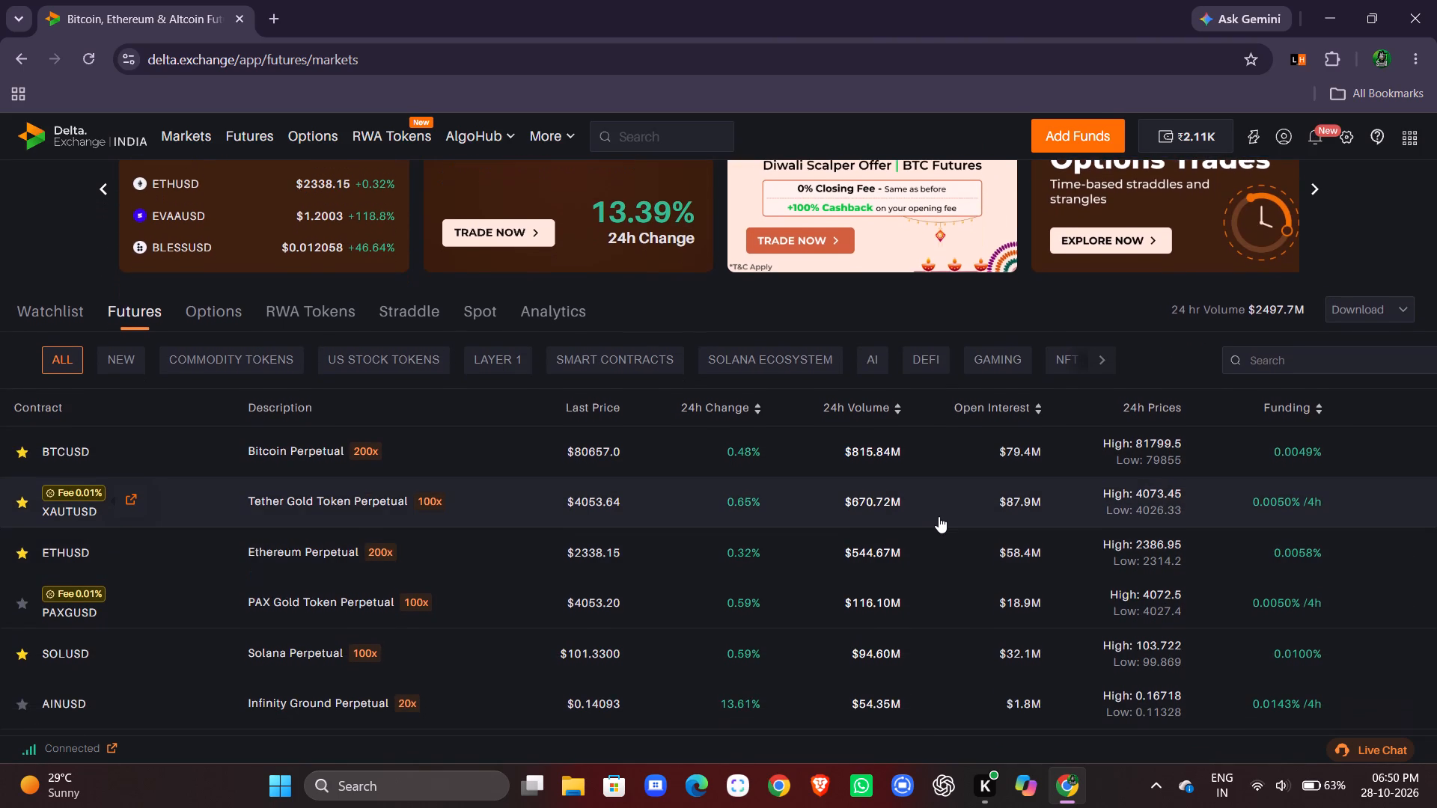
scroll(869, 555, down, 1)
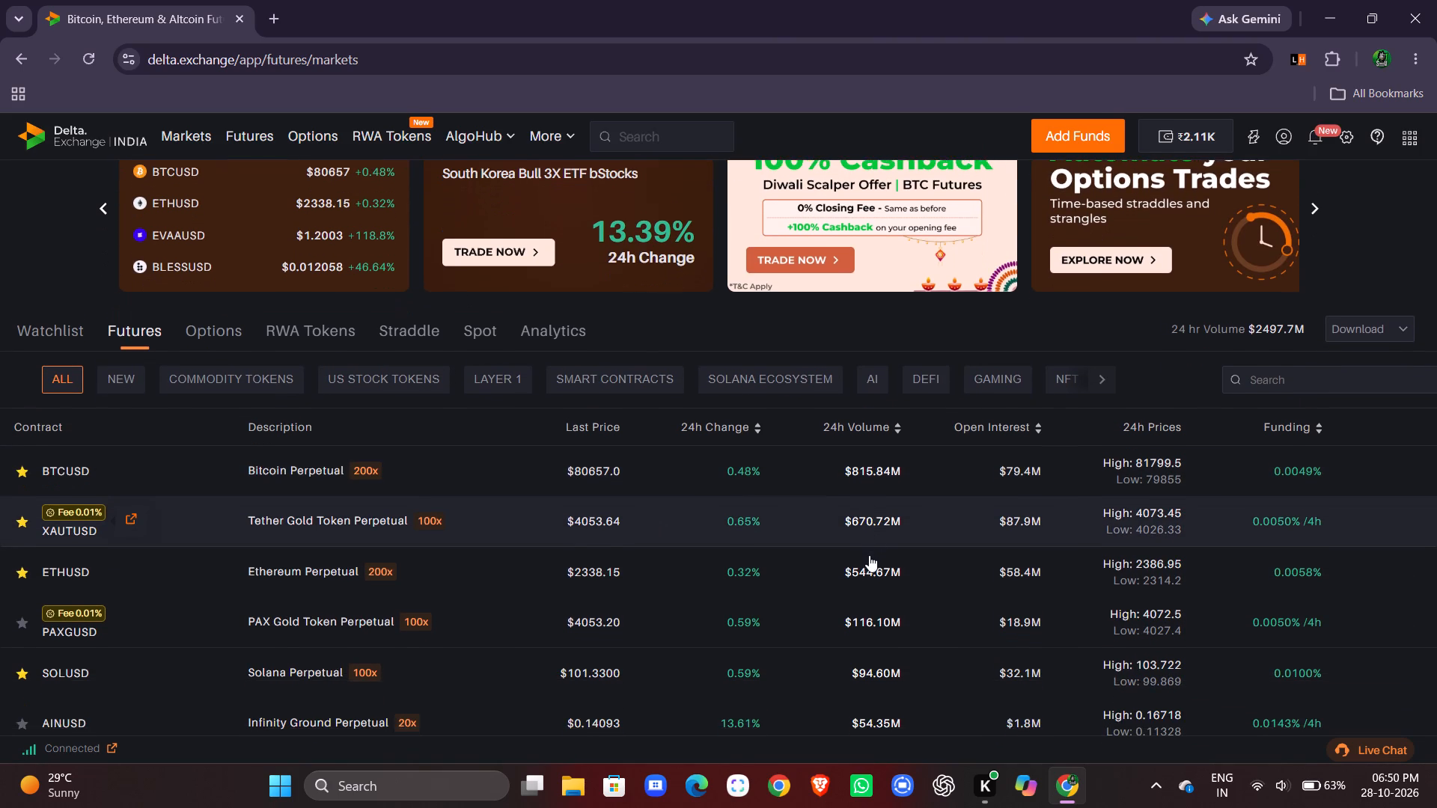
scroll(869, 555, down, 2)
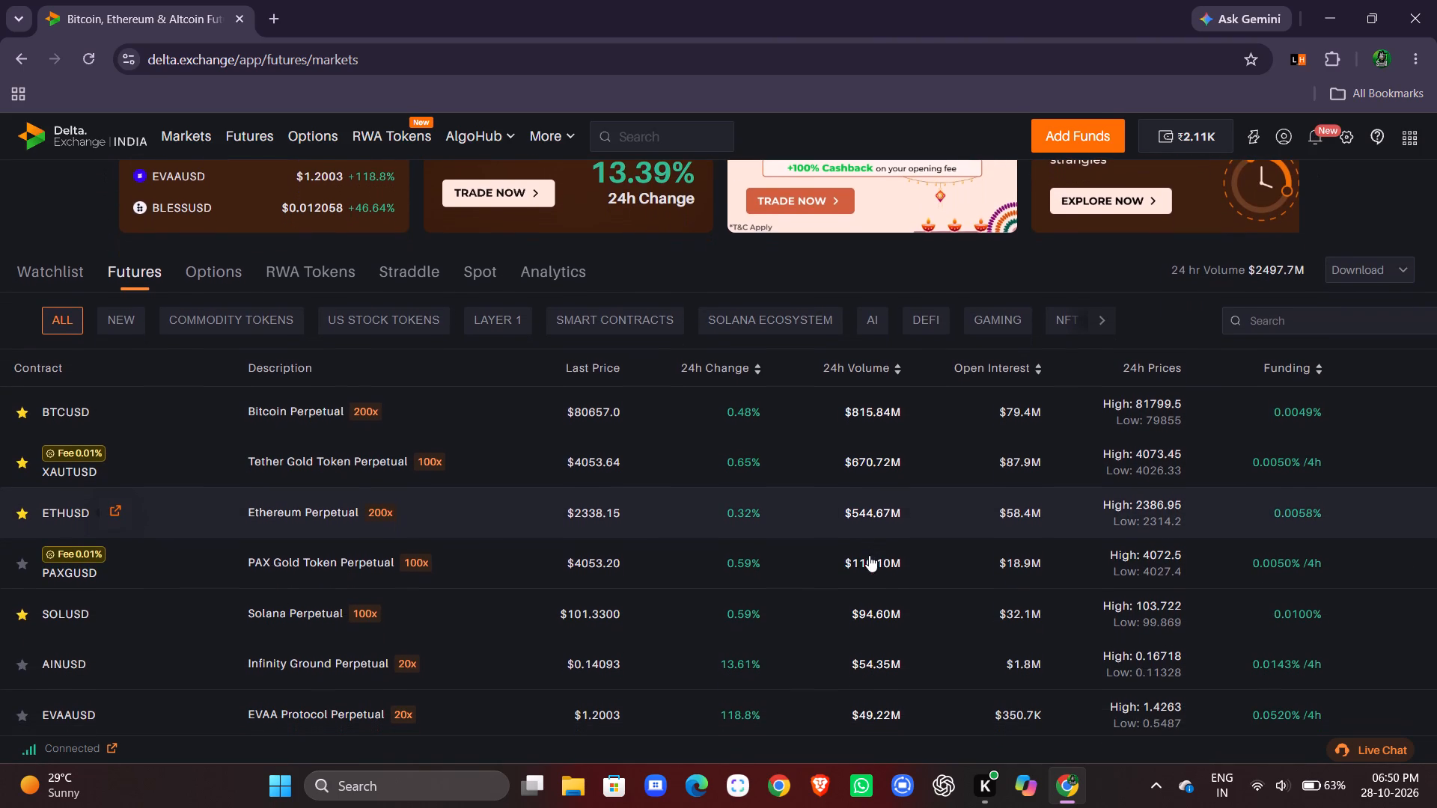
scroll(869, 555, down, 2)
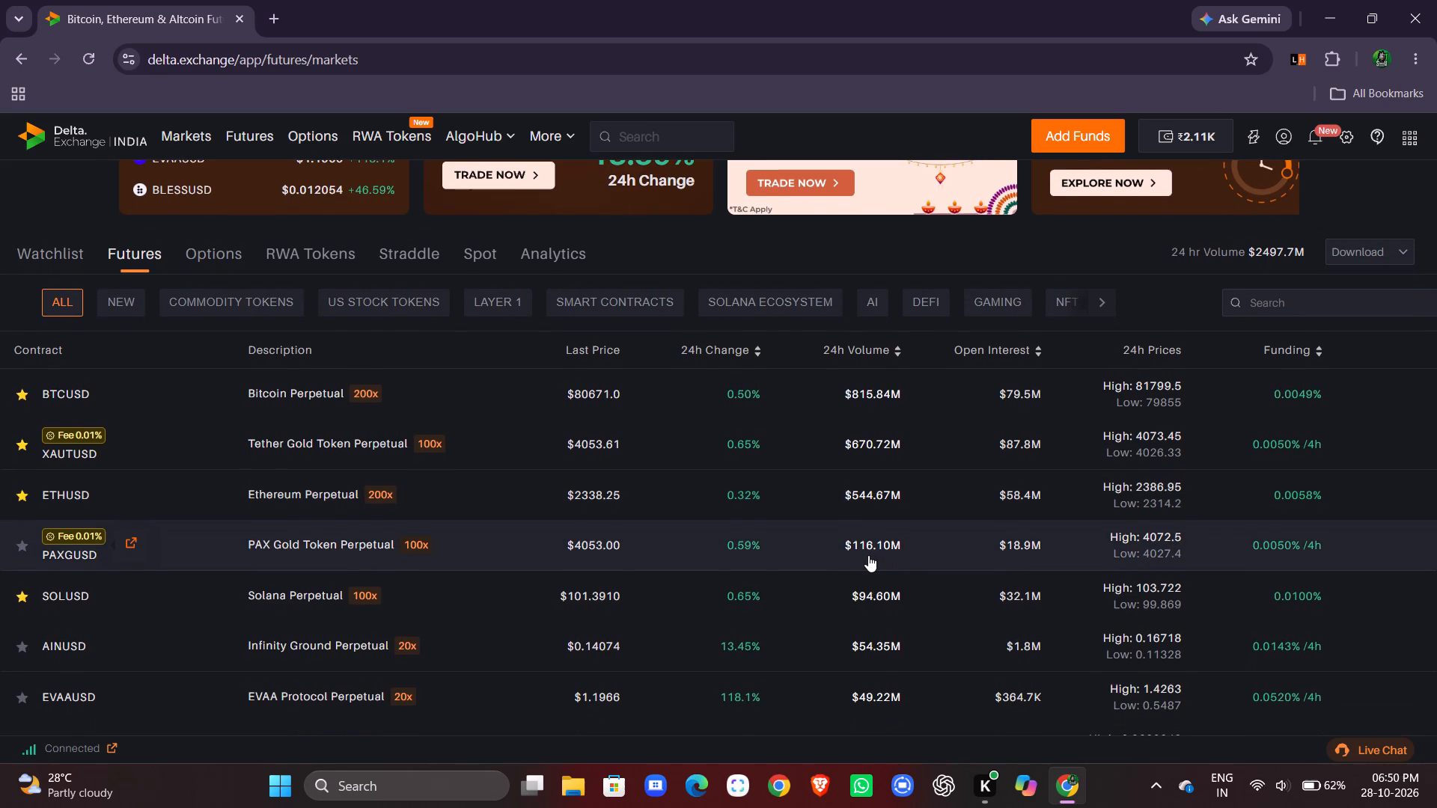
scroll(842, 568, down, 3)
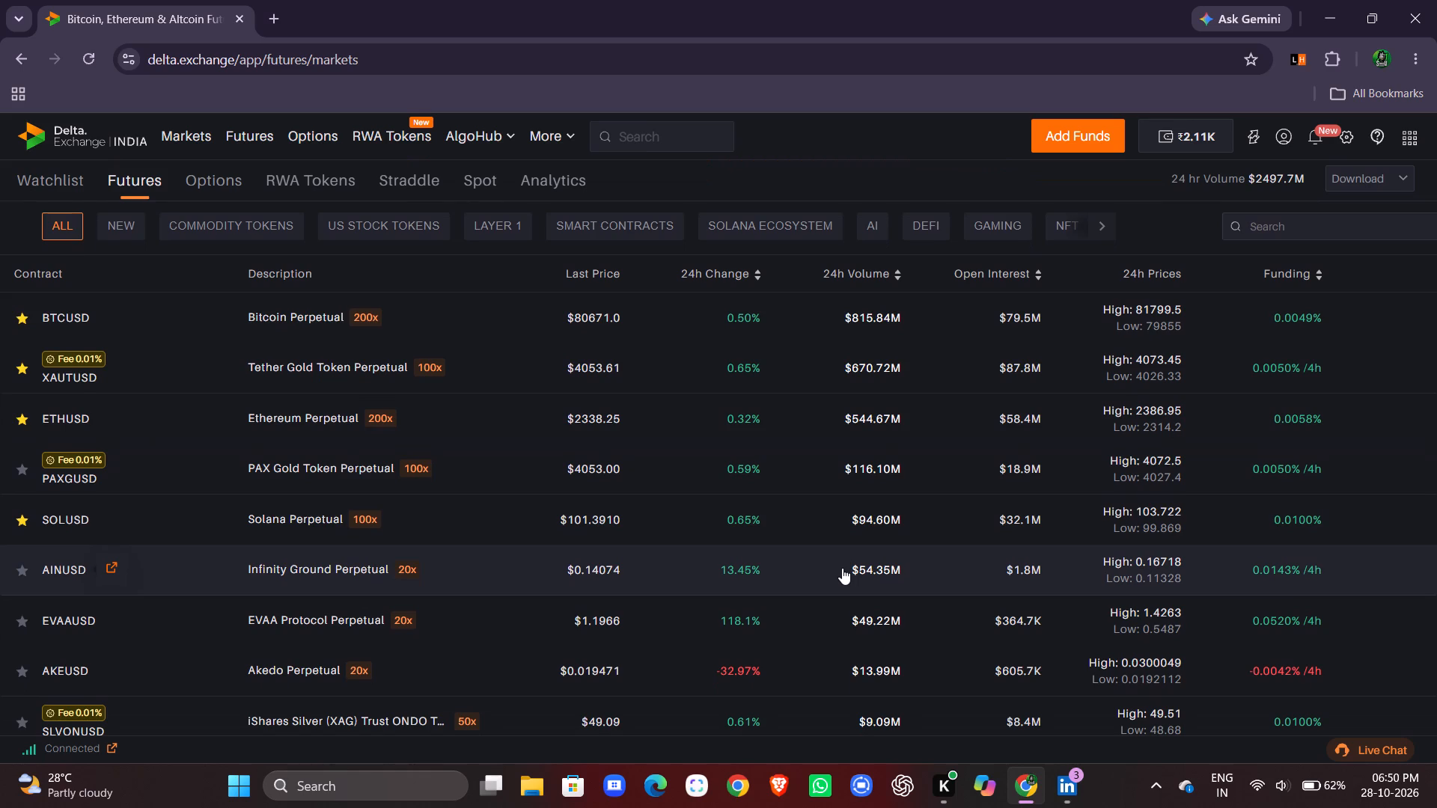
Open the trading page of the ETHUSD Ethereum Perpetual contract from the futures list.
scroll(842, 568, up, 1)
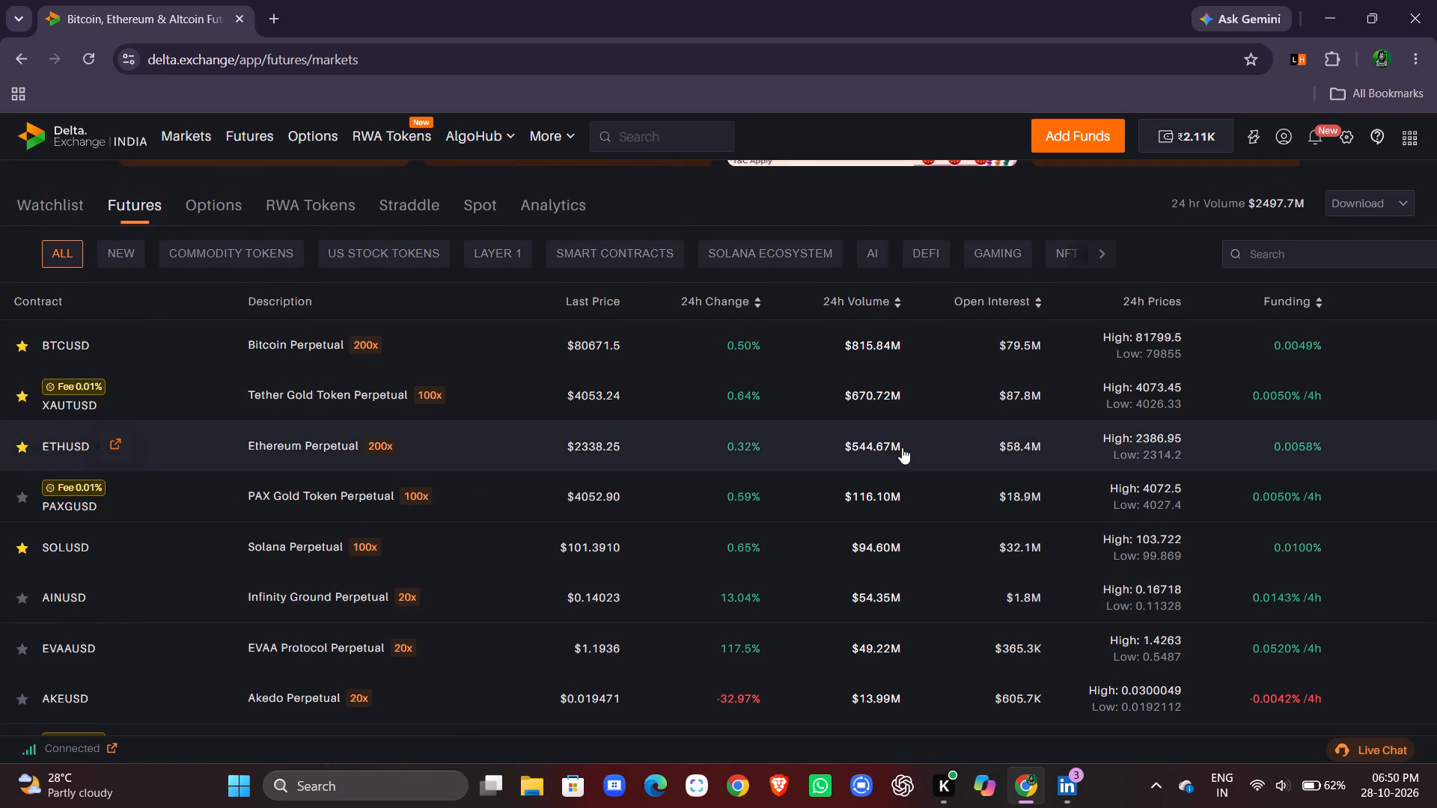
click(1040, 438)
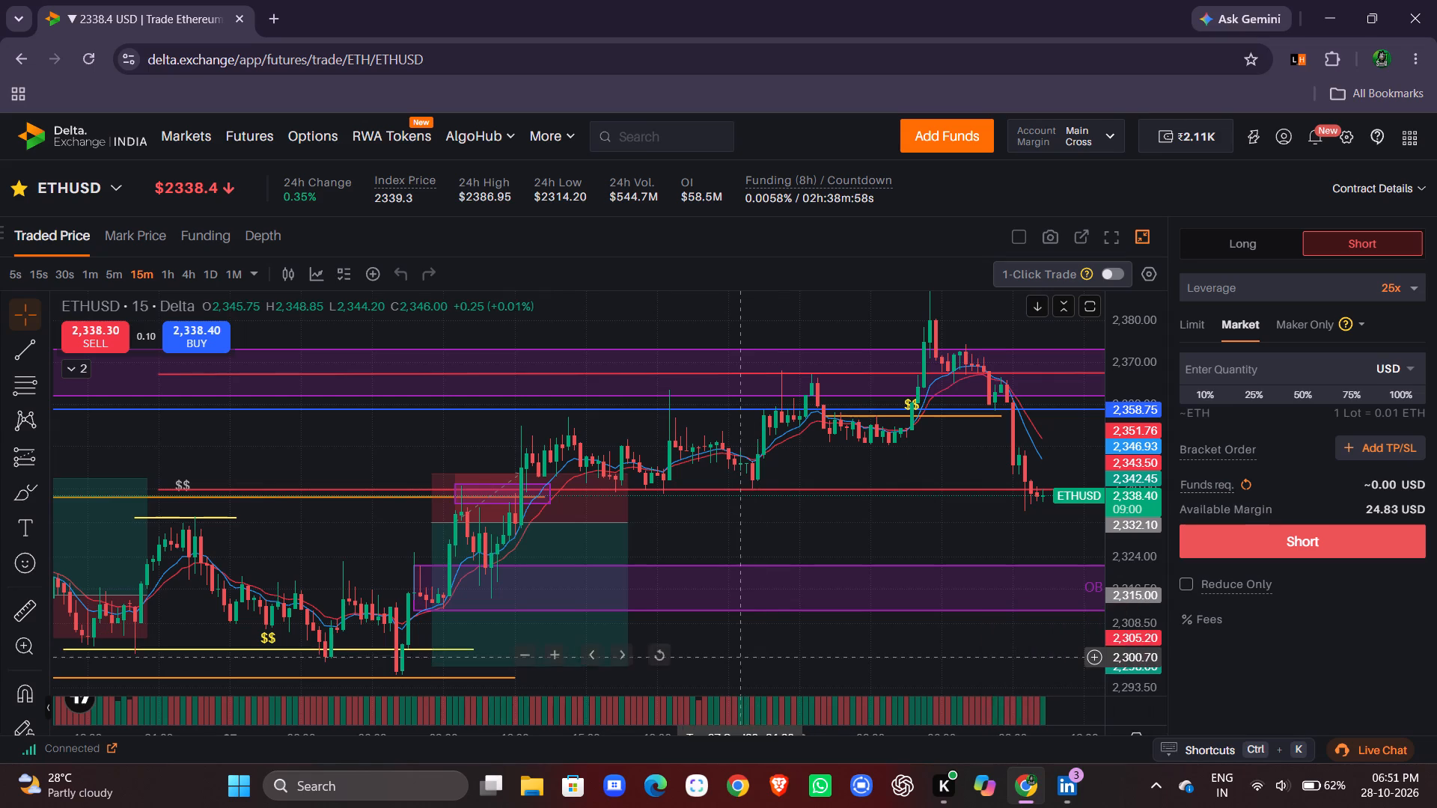
click(1058, 788)
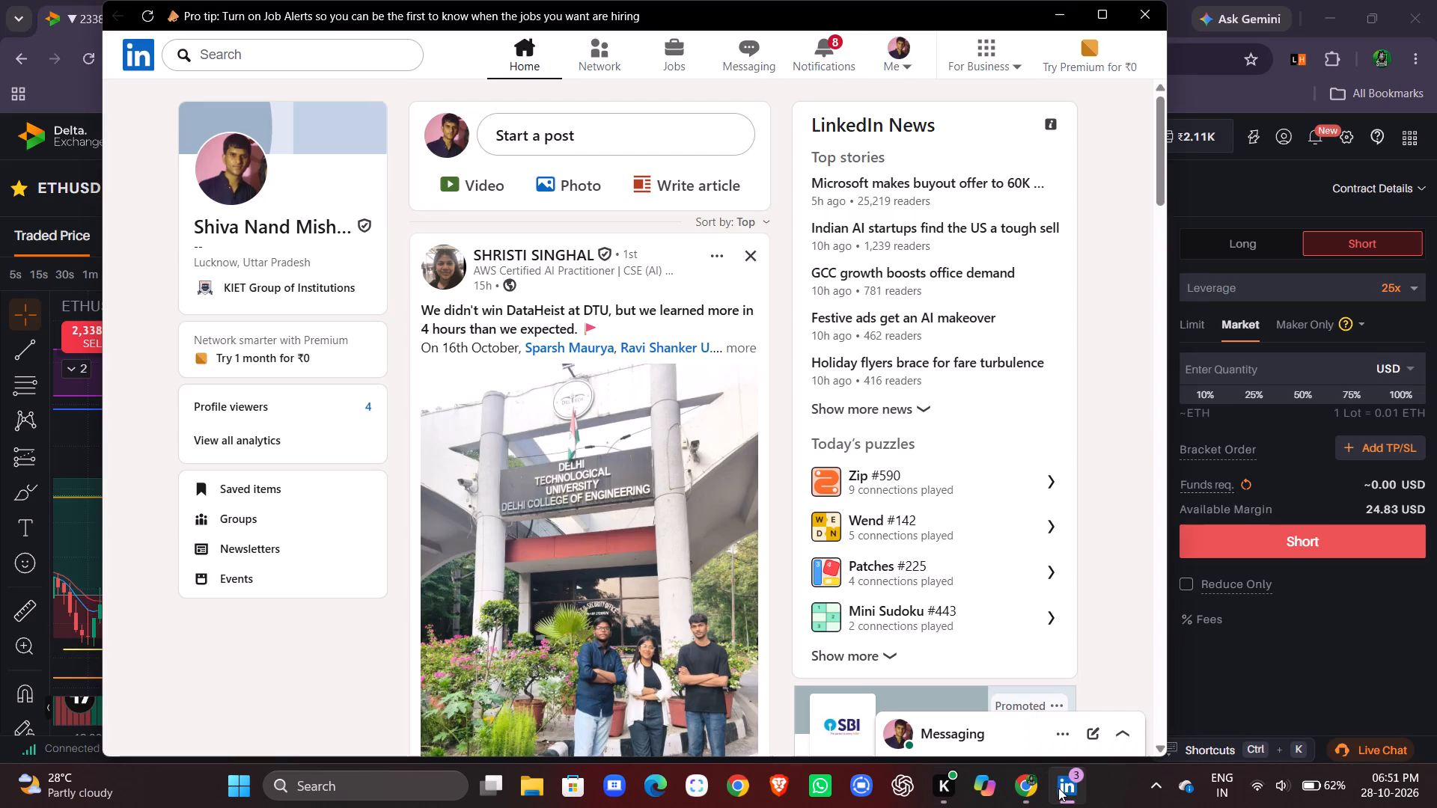
scroll(674, 647, down, 1)
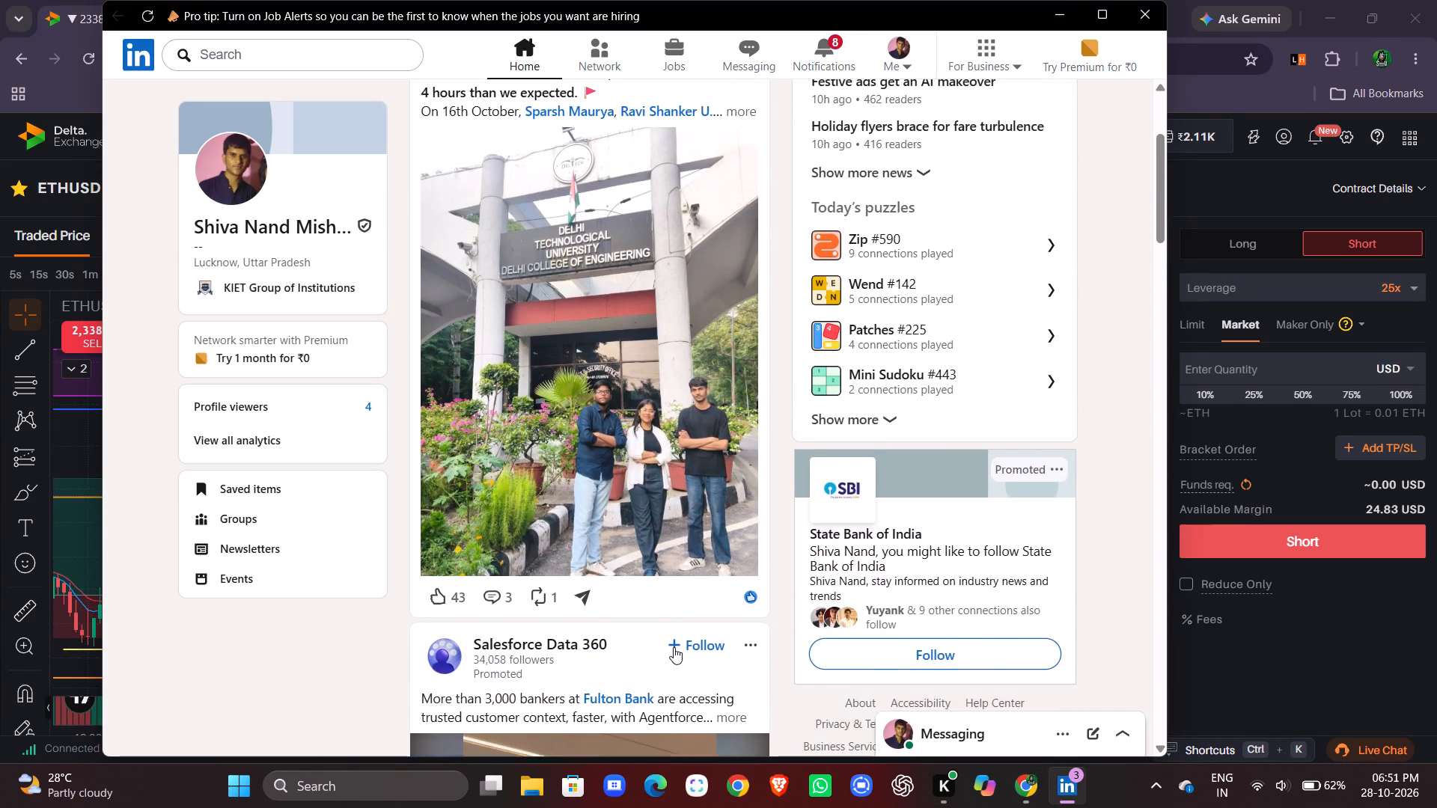
scroll(674, 647, down, 1)
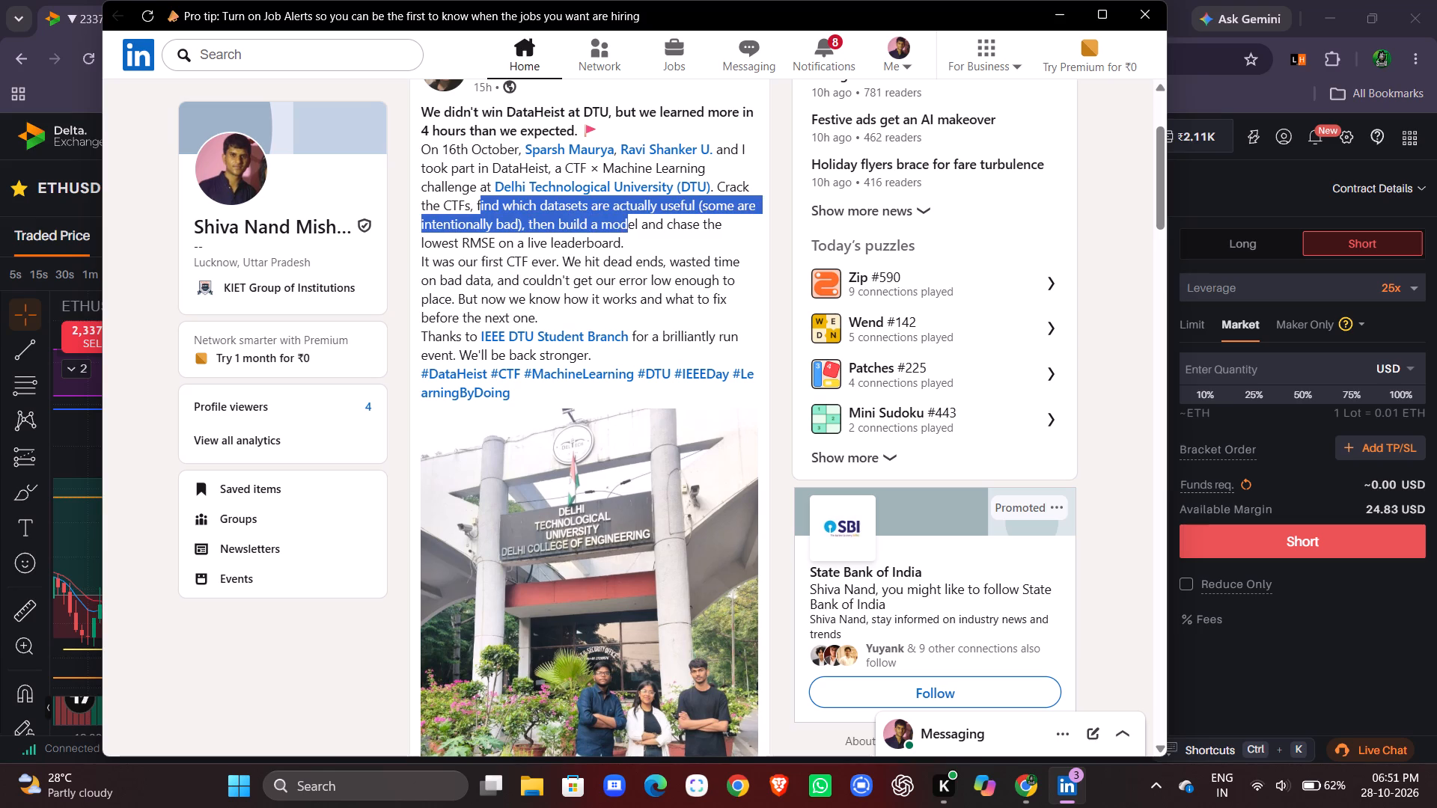
drag(629, 221, 675, 212)
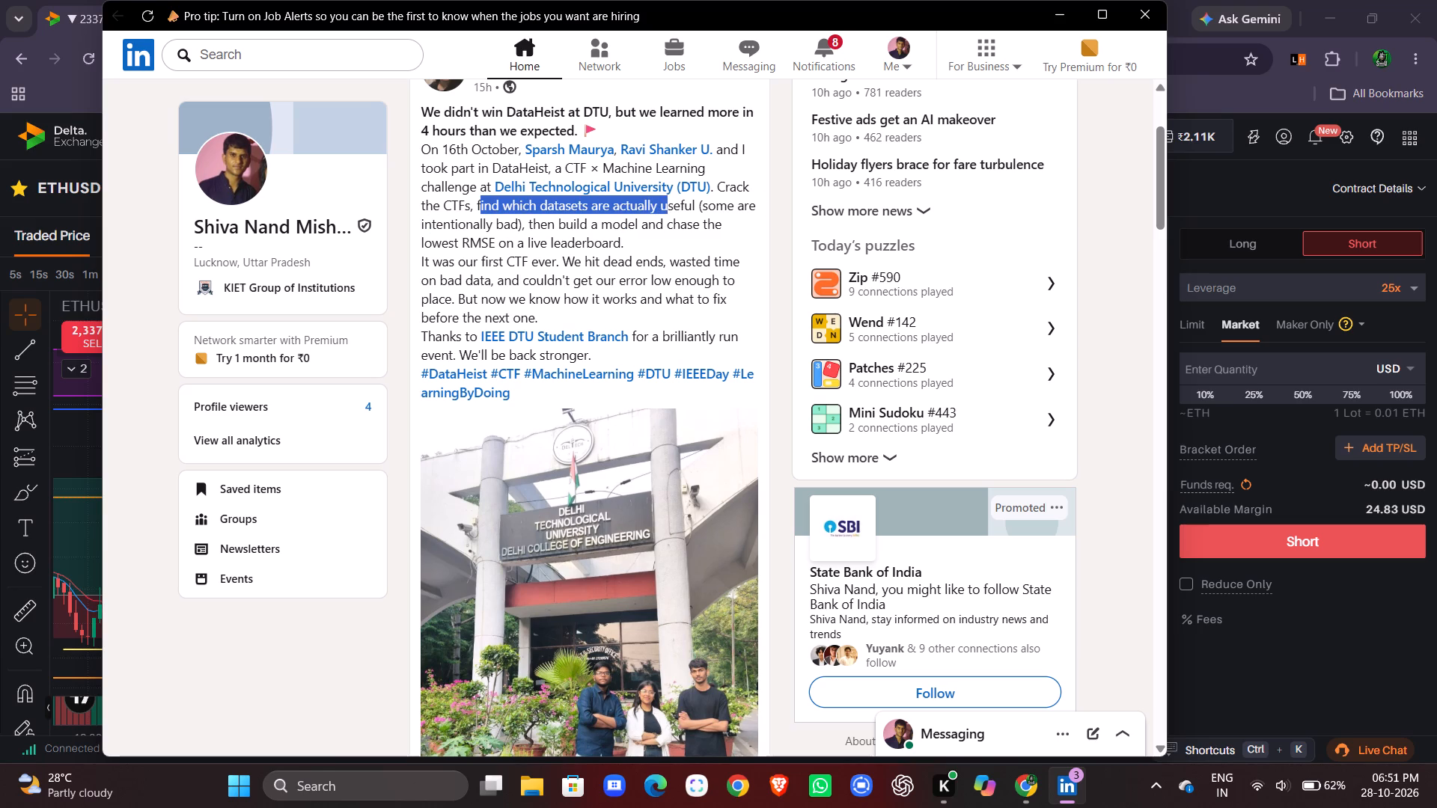
drag(675, 212, 510, 231)
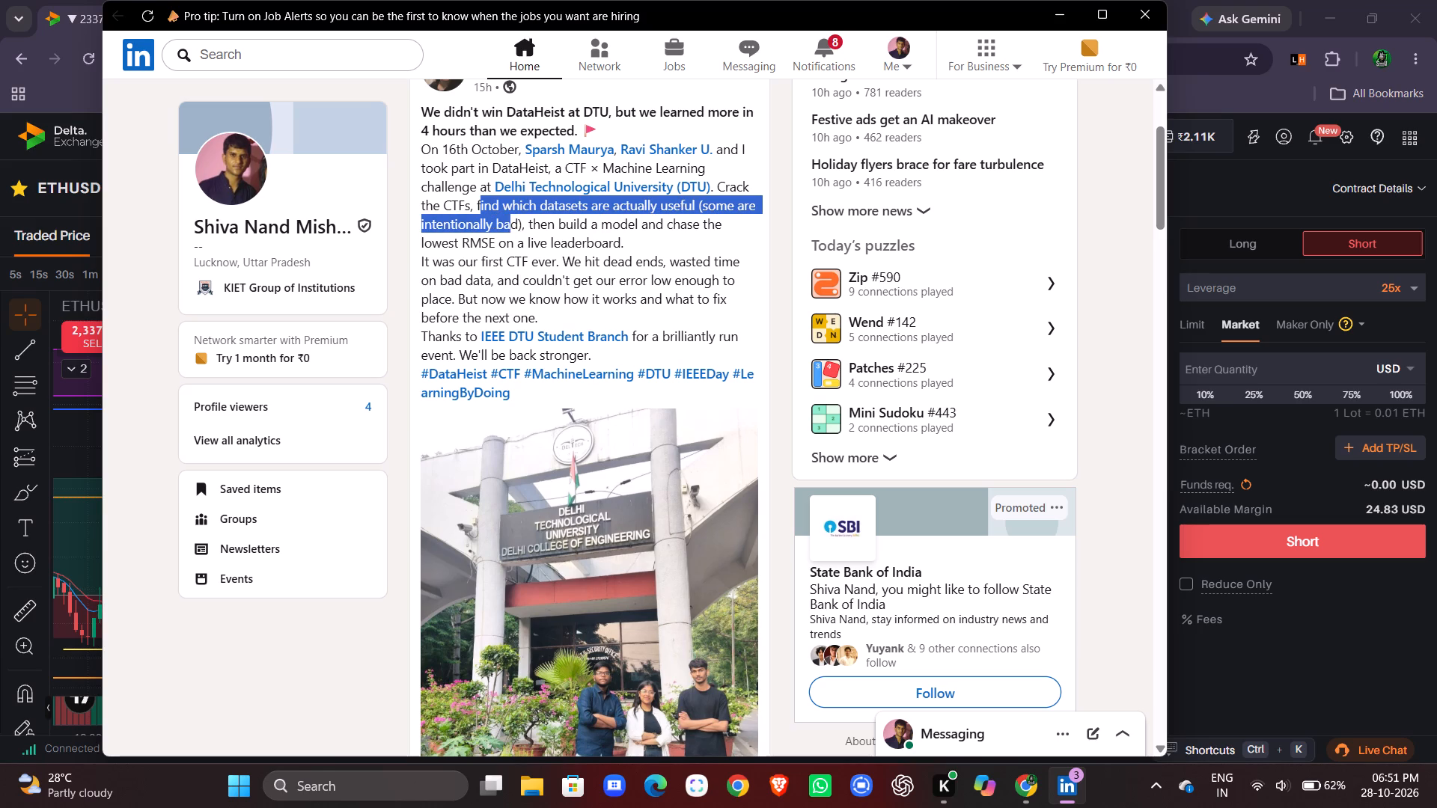
drag(510, 231, 540, 225)
drag(540, 225, 739, 239)
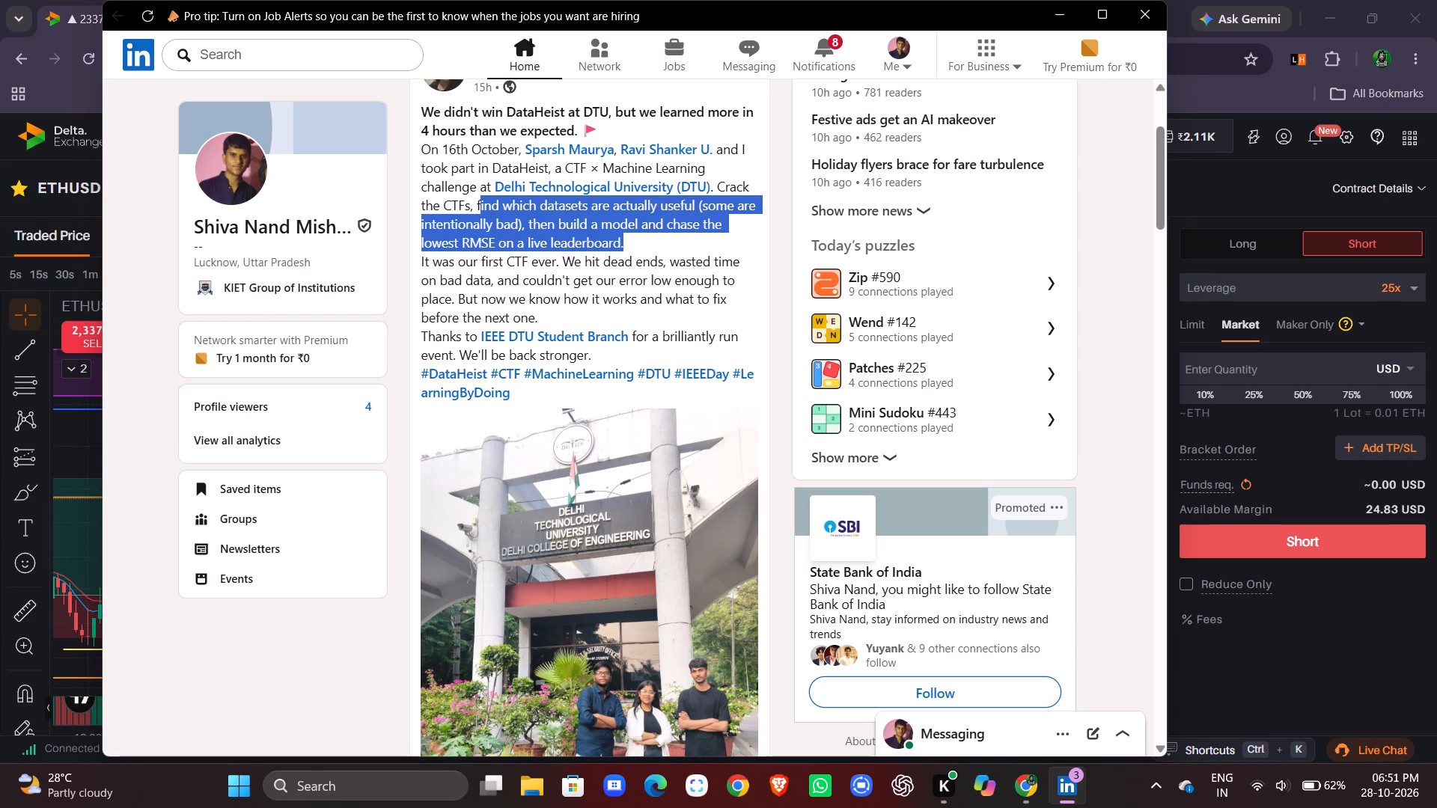
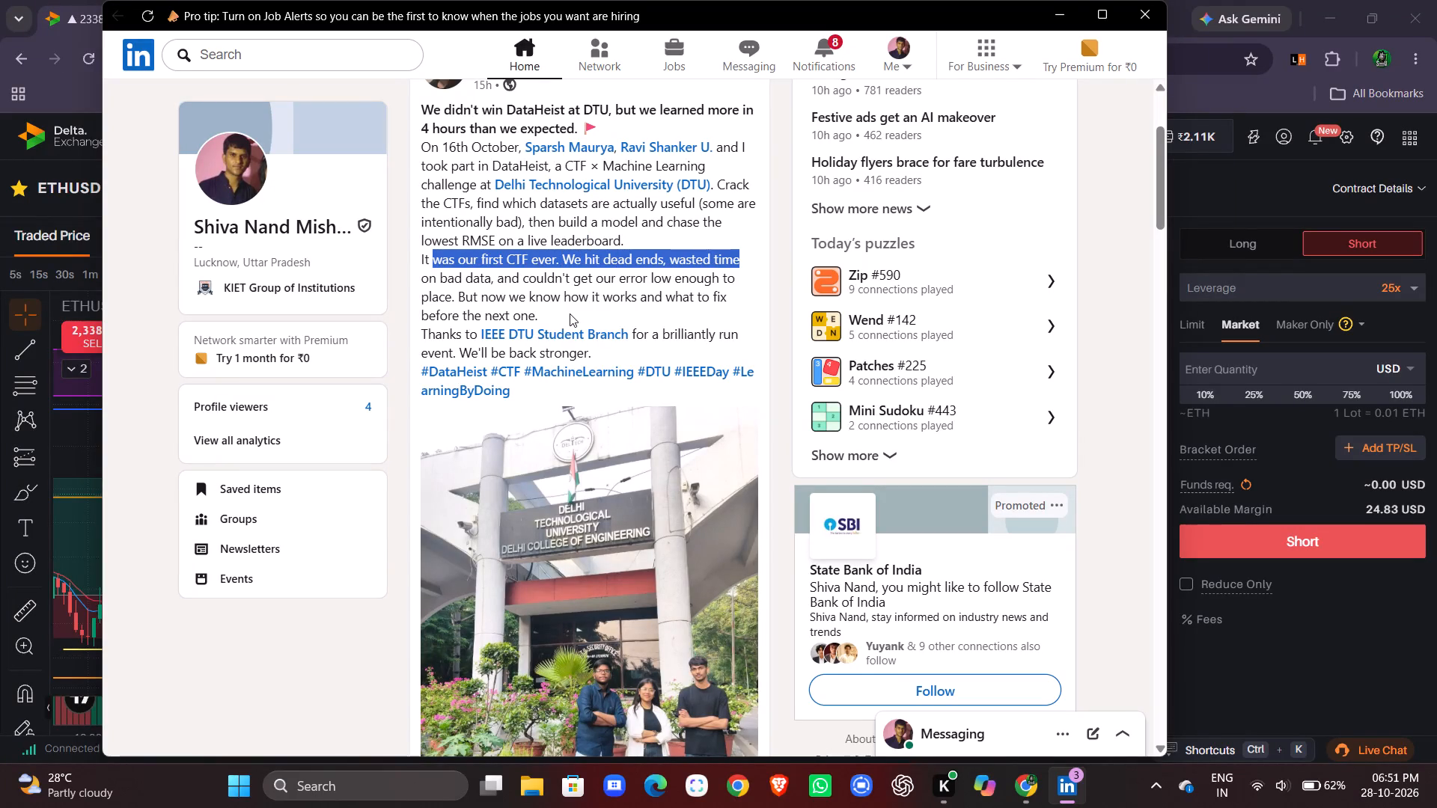
View the photo of the DataHeist post in the LinkedIn feed, and close LinkedIn to return to the ETHUSD trading page.
scroll(570, 313, down, 1)
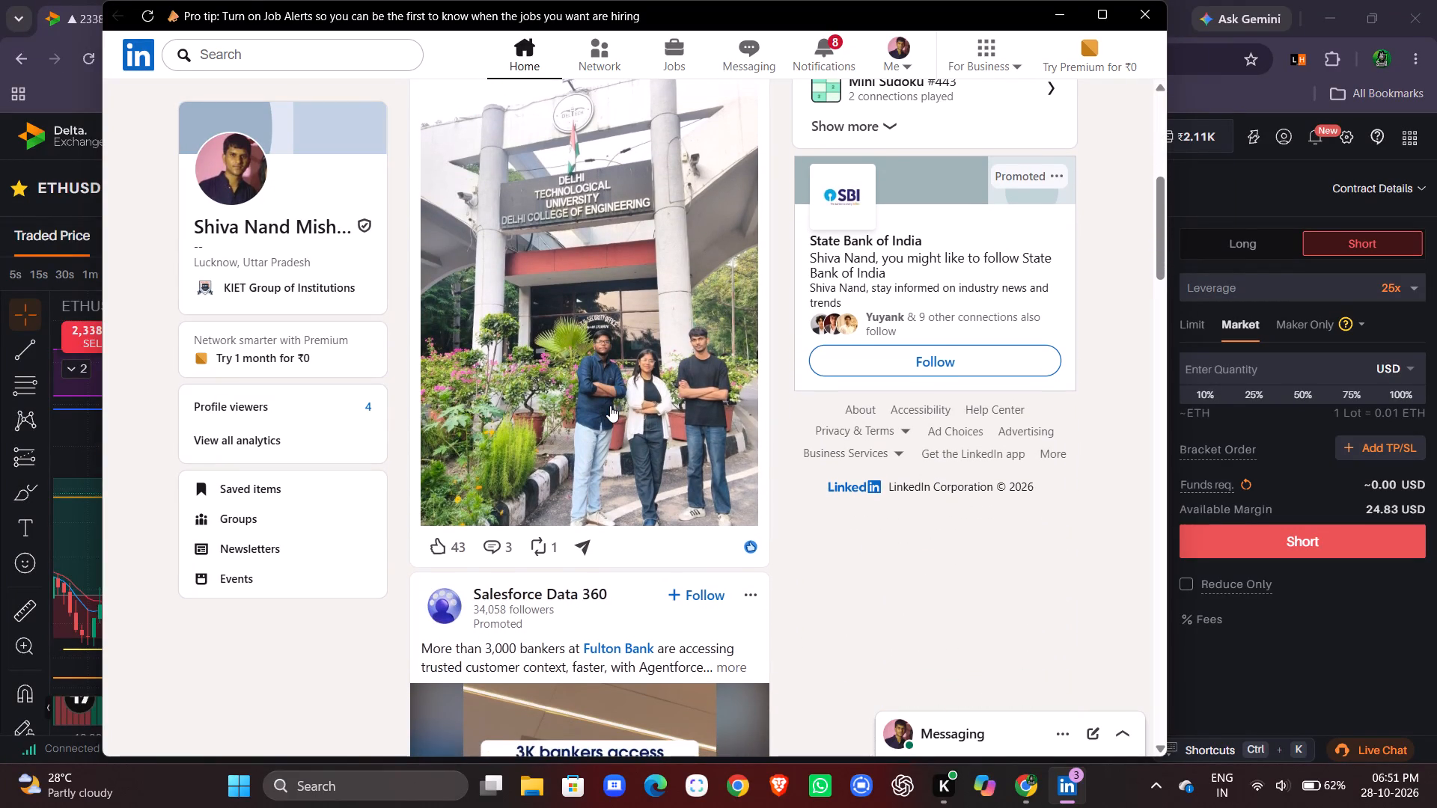
scroll(610, 405, up, 2)
scroll(817, 373, up, 3)
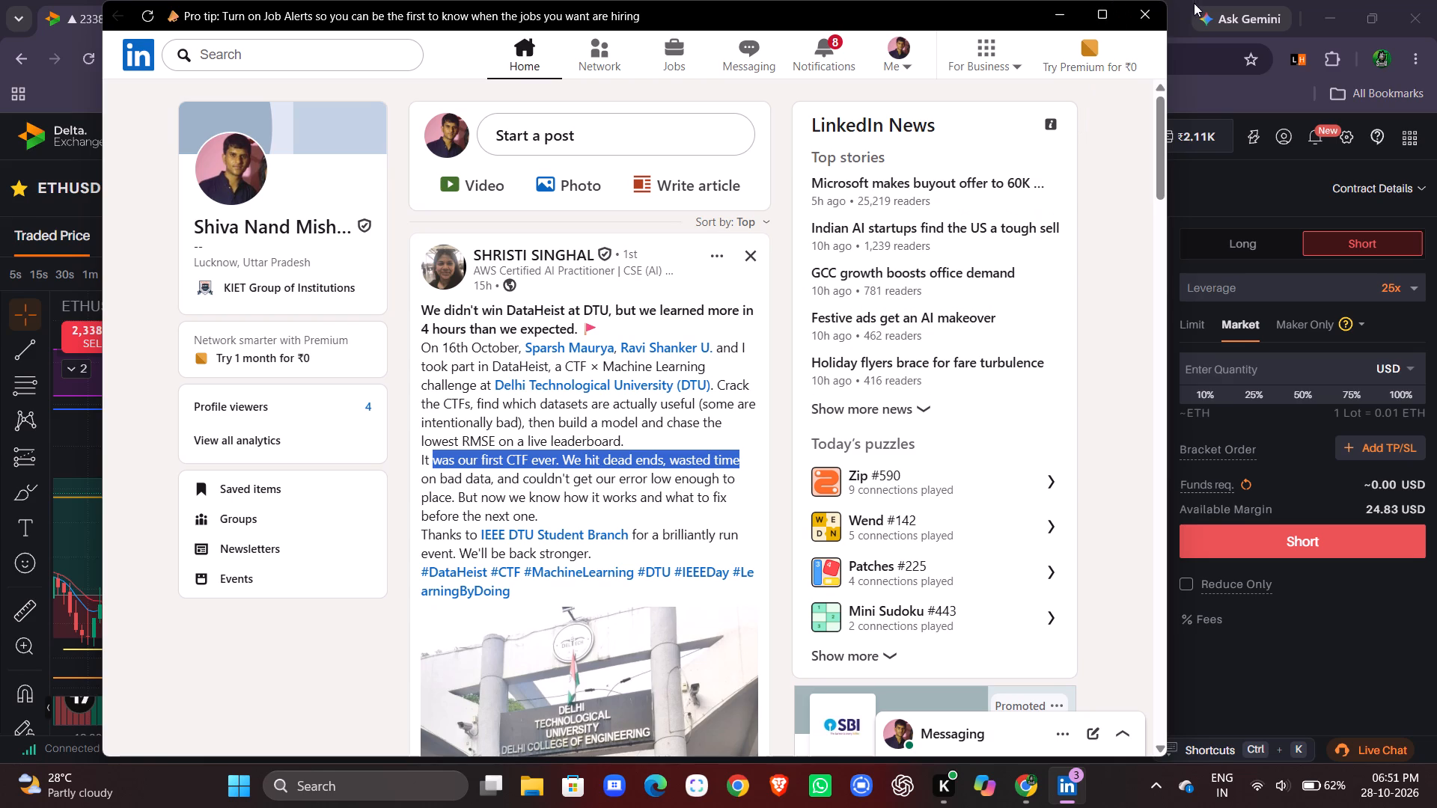
click(1150, 13)
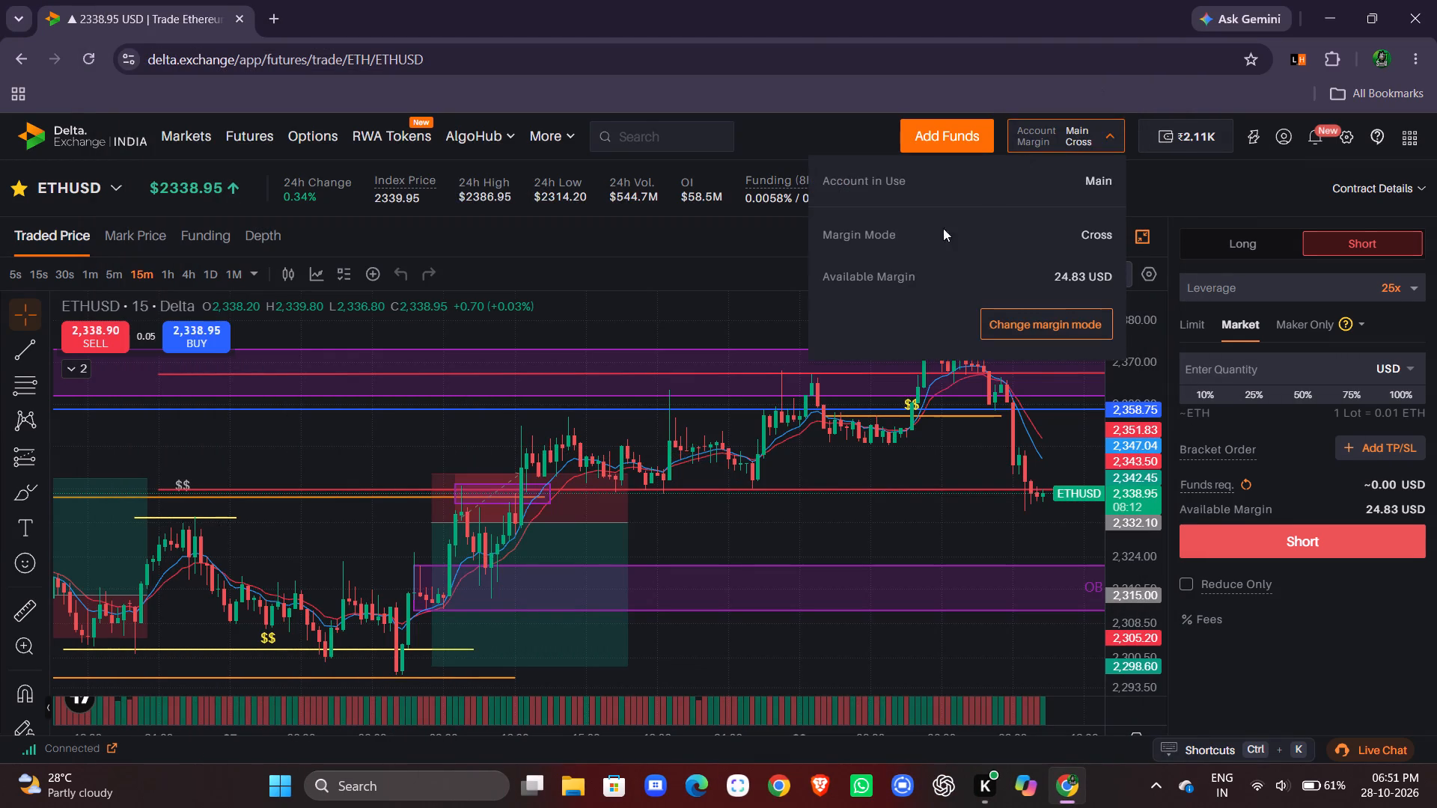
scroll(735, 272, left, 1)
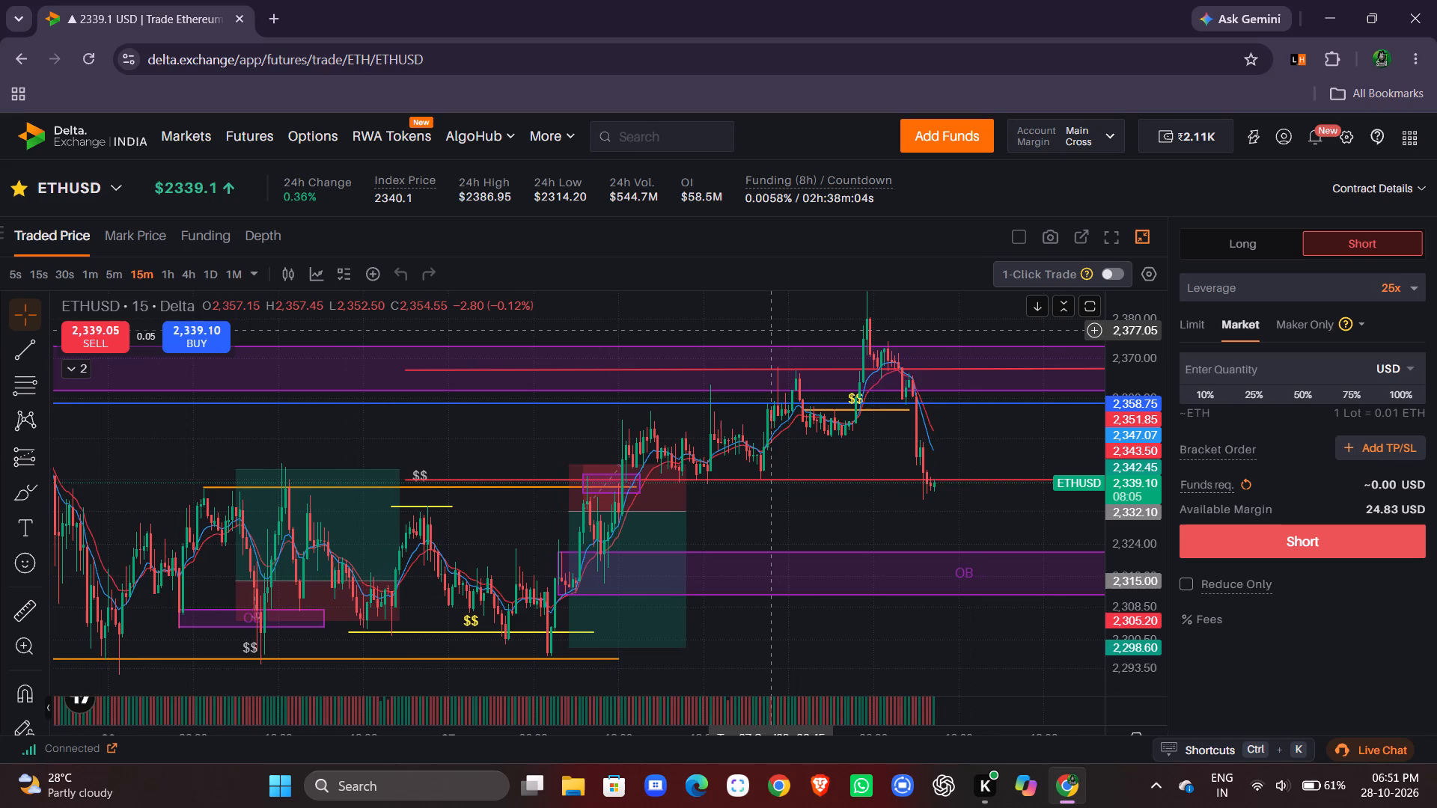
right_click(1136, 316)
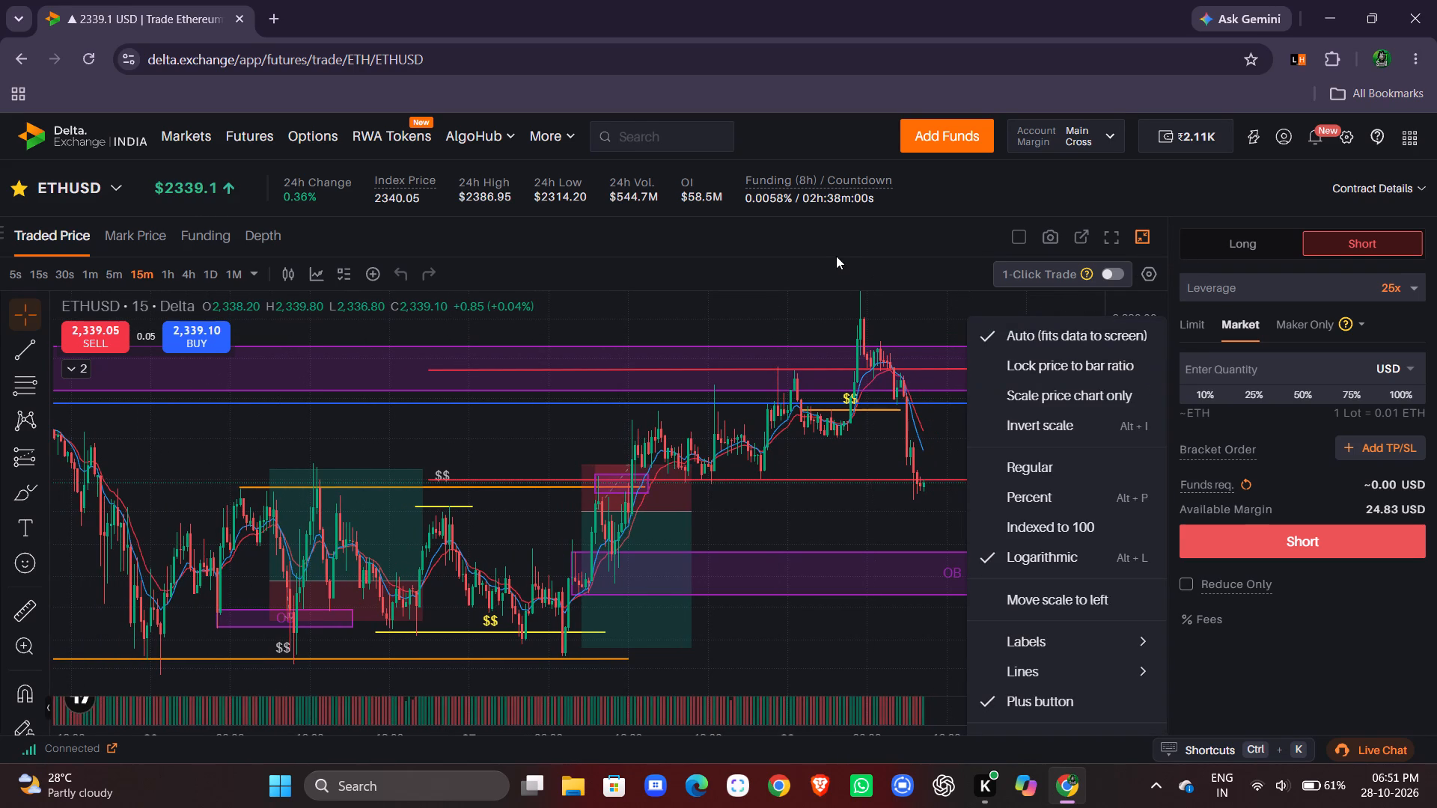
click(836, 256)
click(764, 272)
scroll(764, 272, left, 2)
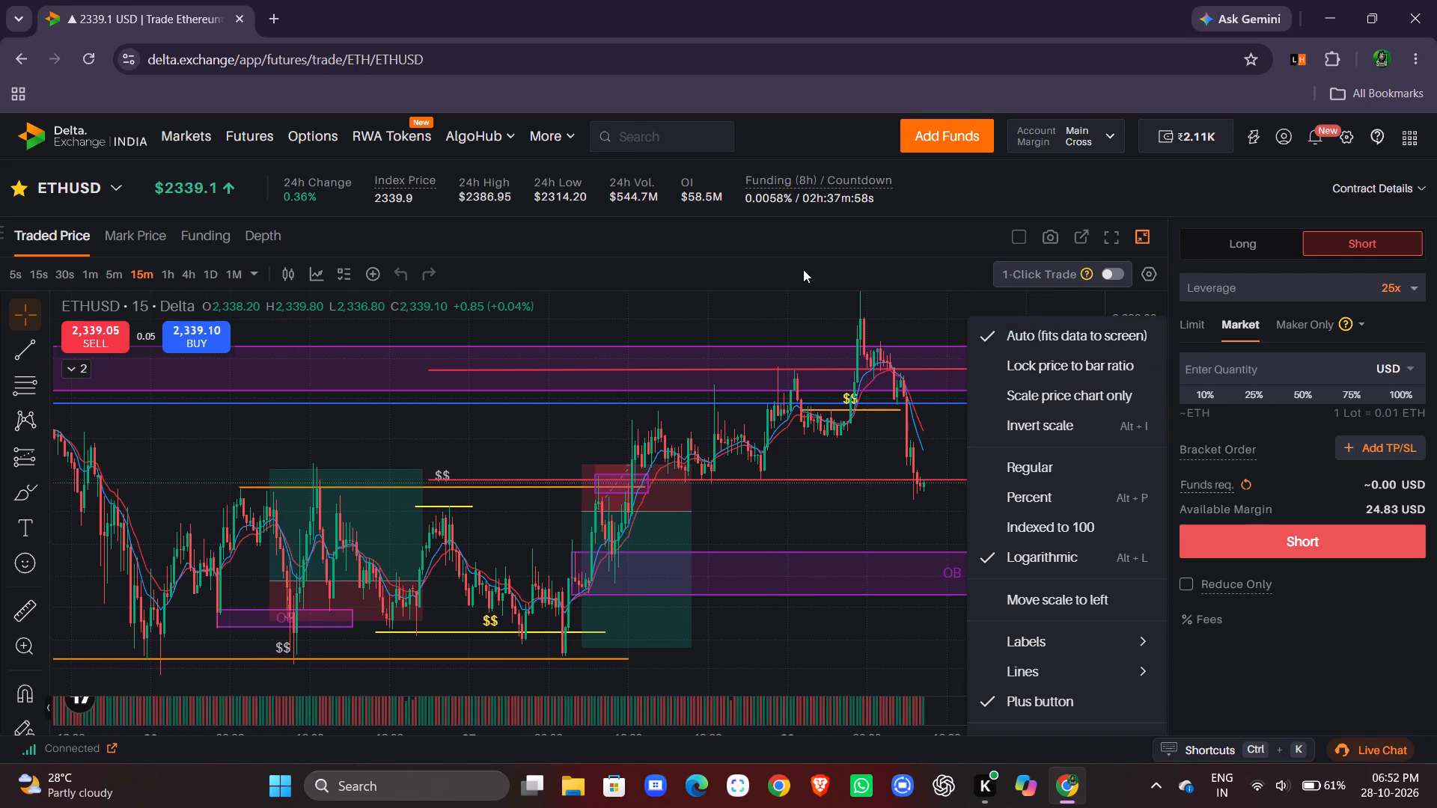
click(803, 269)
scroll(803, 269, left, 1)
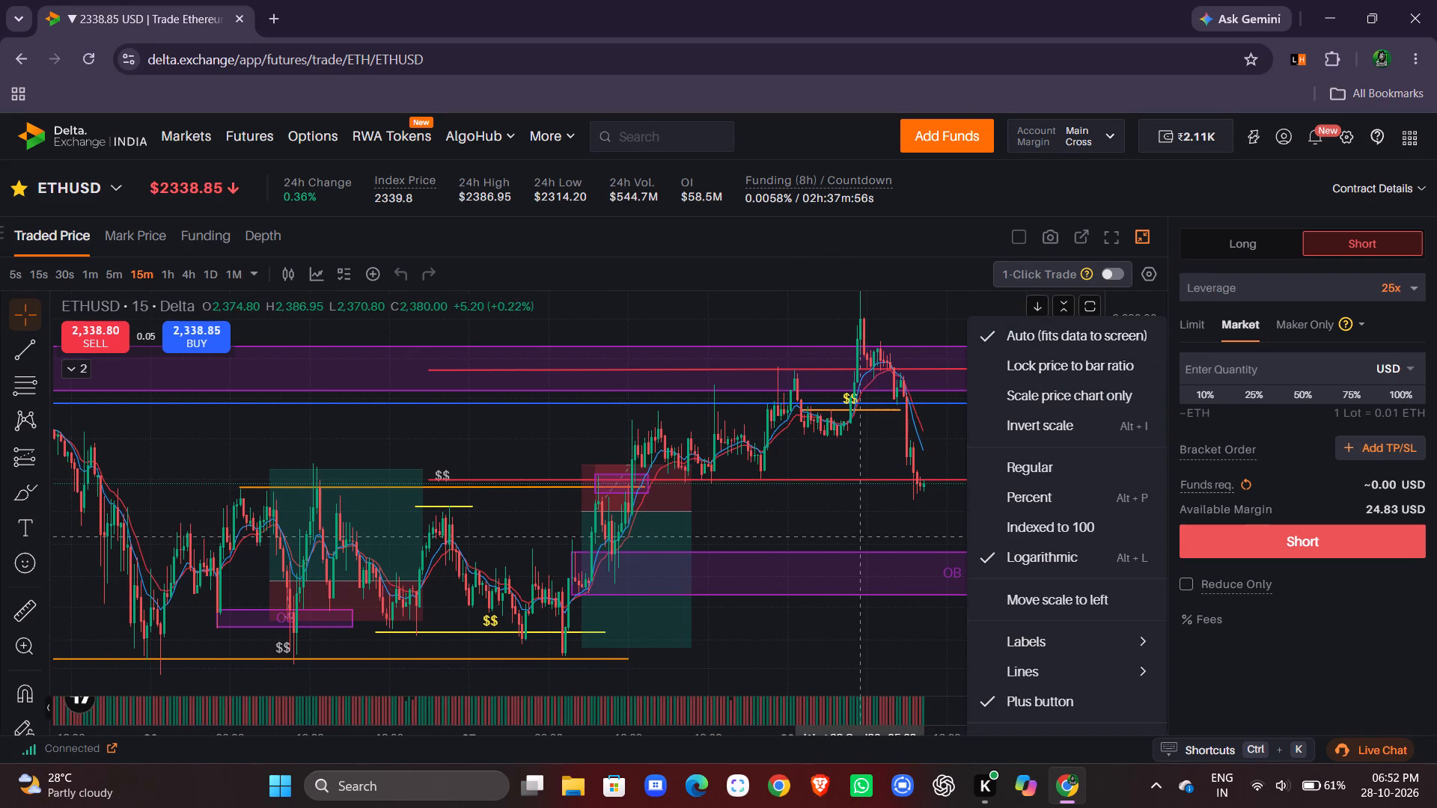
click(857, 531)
Examine the ETHUSD 15-minute chart, comparing the latest candles with the marked zones, the OB box and the $$ levels.
scroll(983, 421, left, 1)
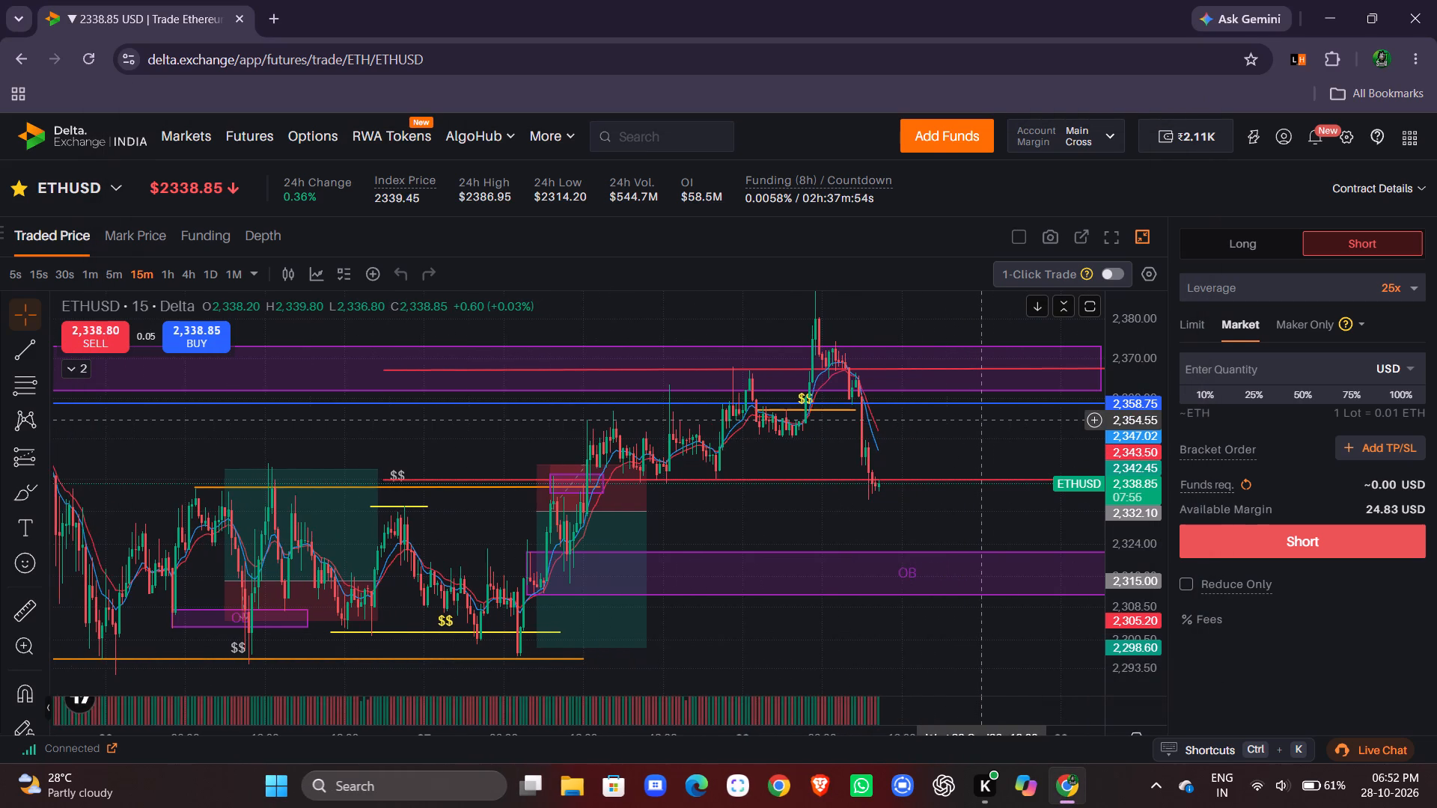
scroll(983, 421, left, 1)
drag(1149, 397, 1144, 382)
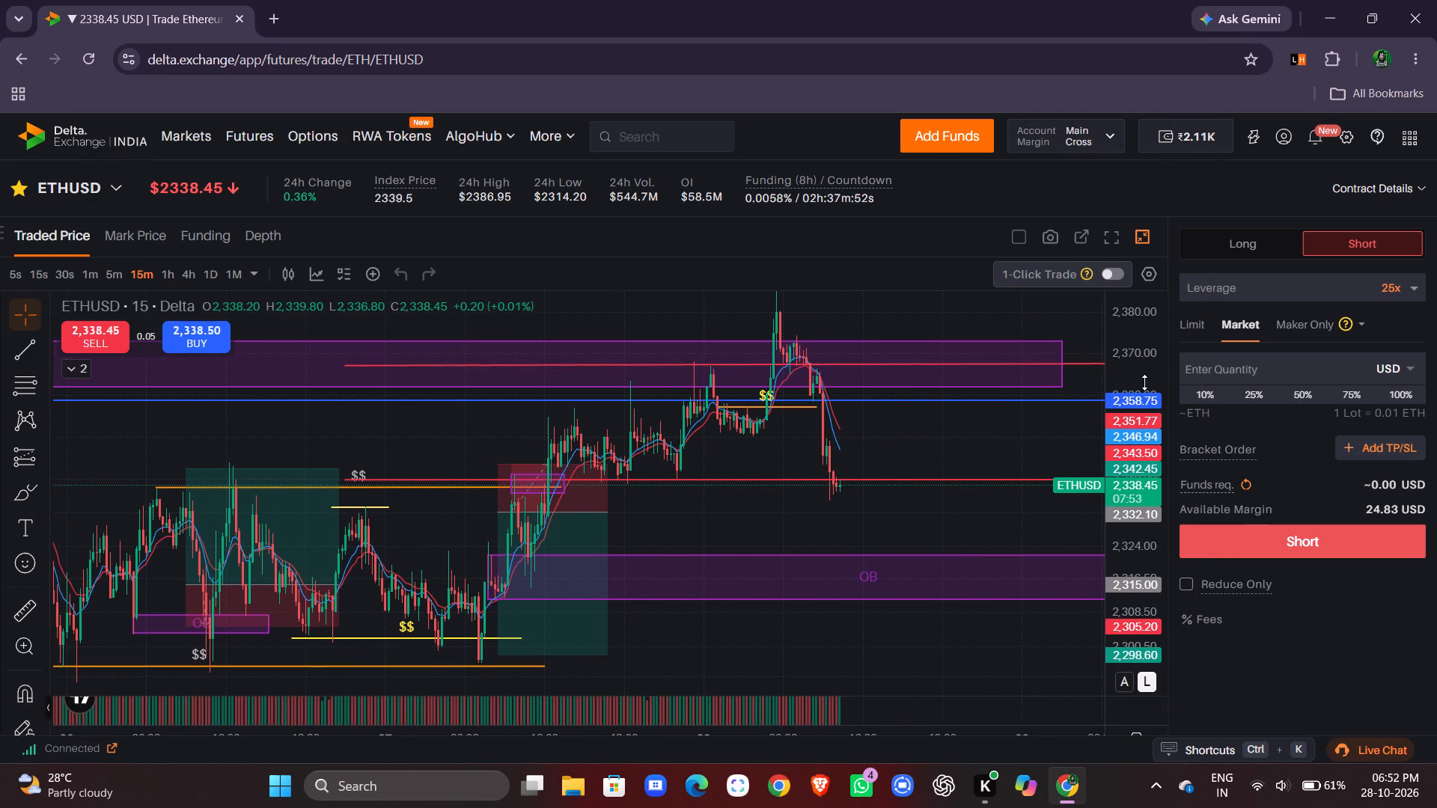
drag(1144, 382, 1139, 382)
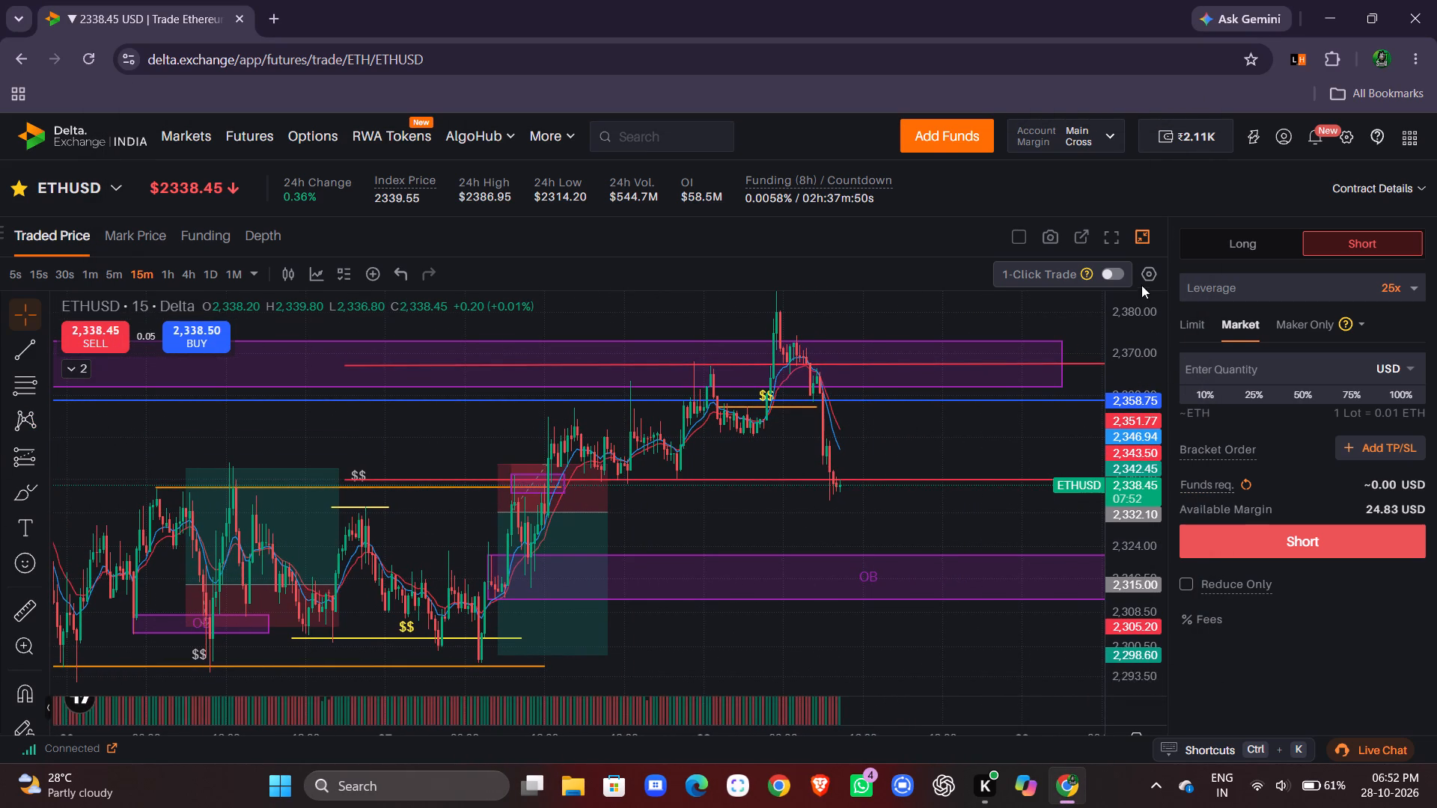
drag(1135, 304, 1141, 382)
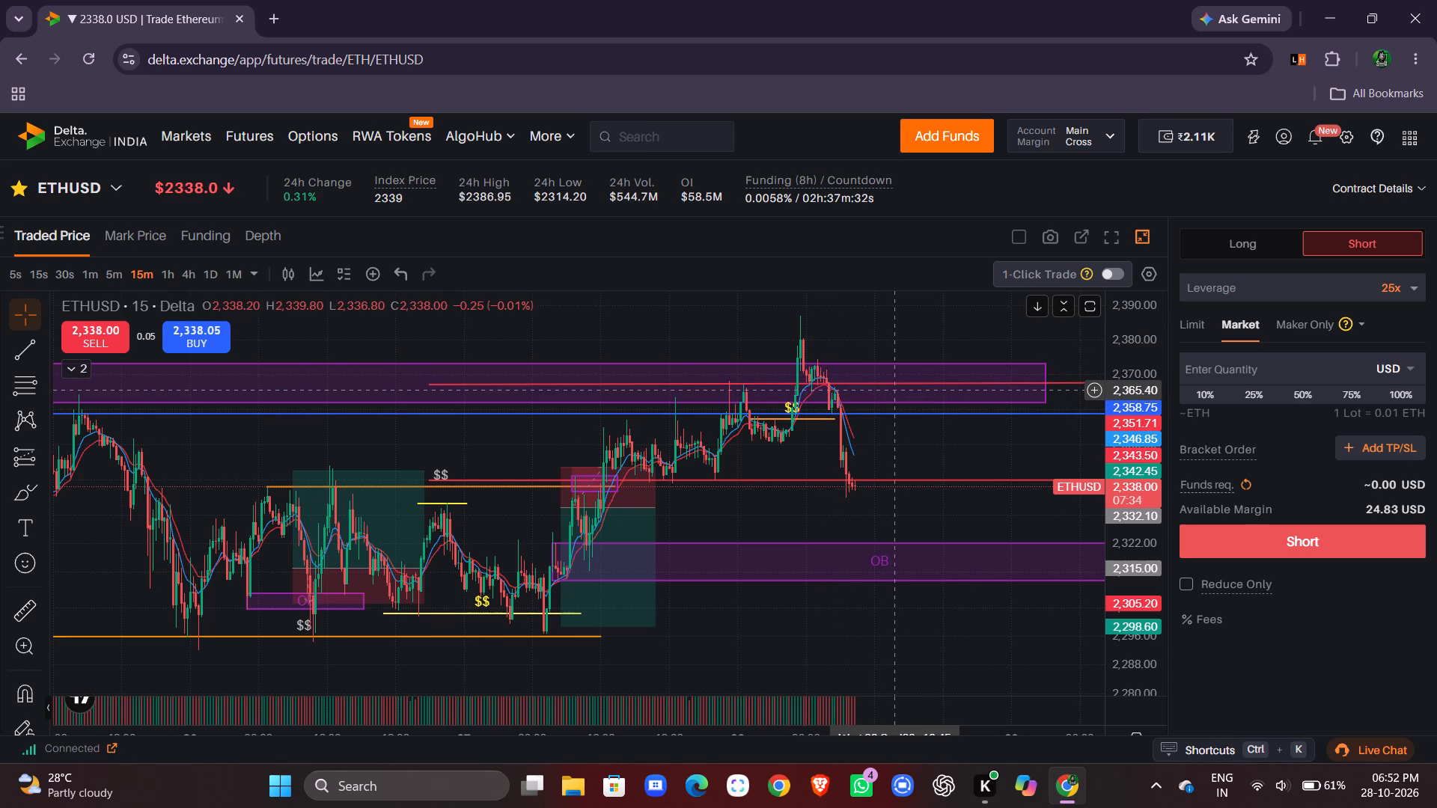
scroll(903, 495, left, 1)
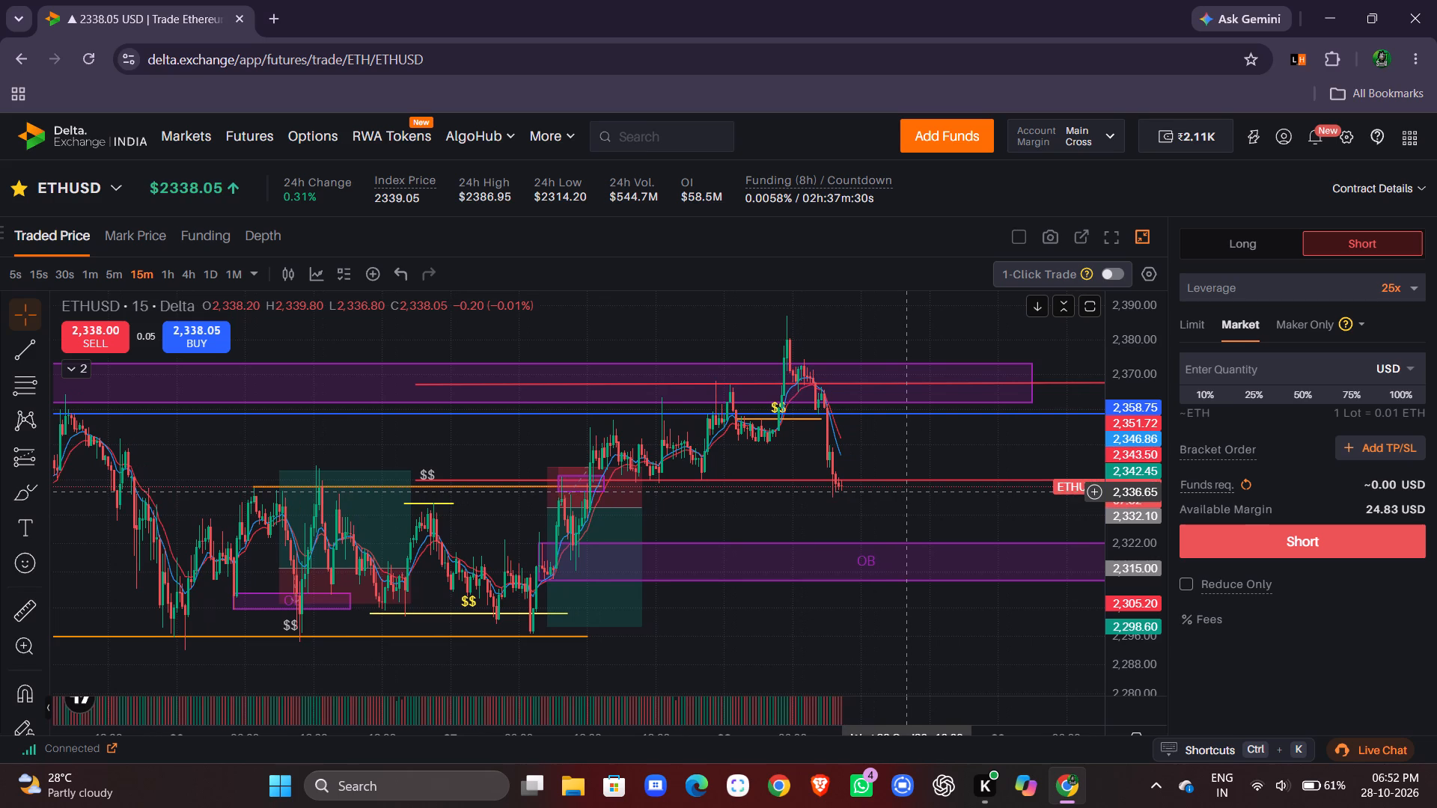
scroll(906, 492, left, 2)
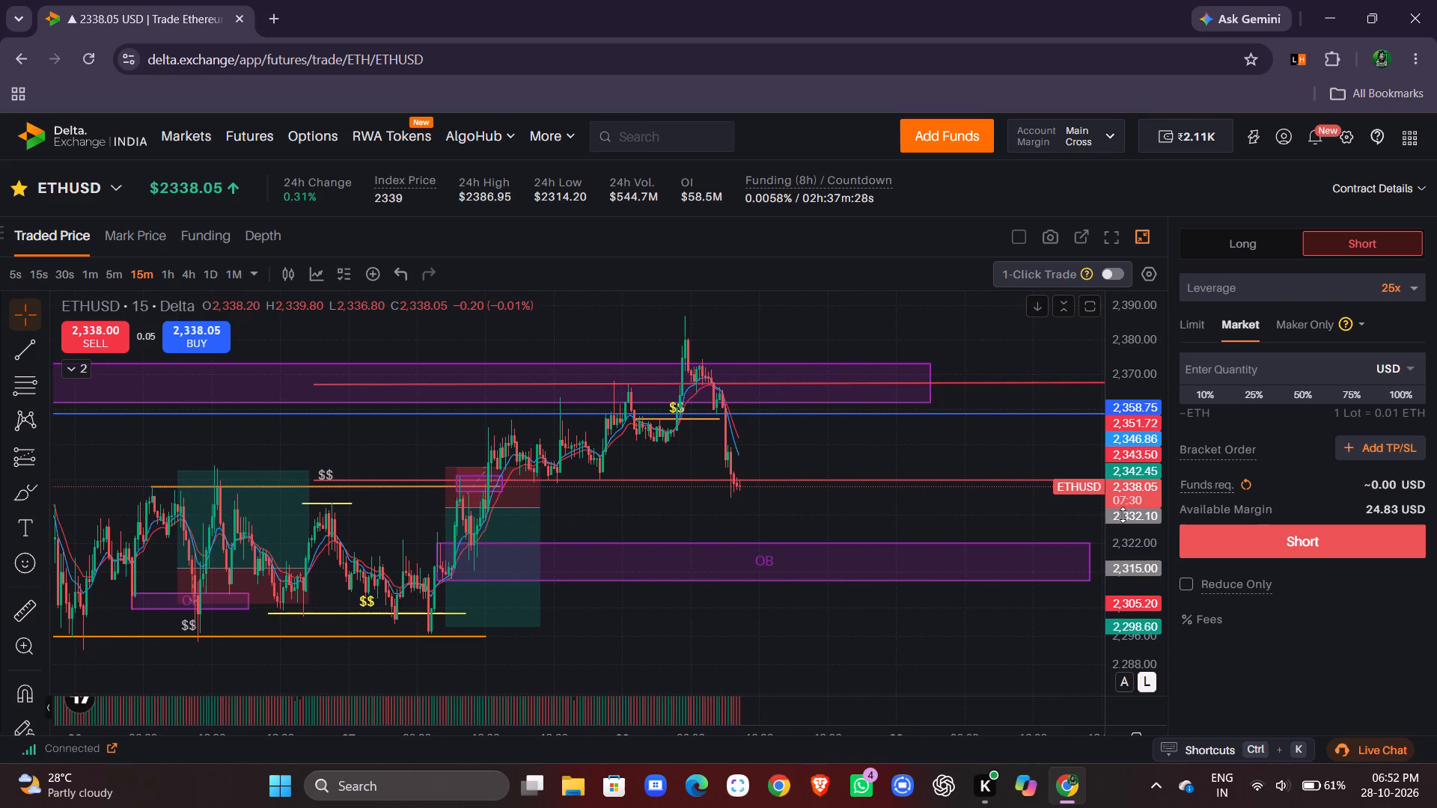
drag(1123, 512, 1149, 495)
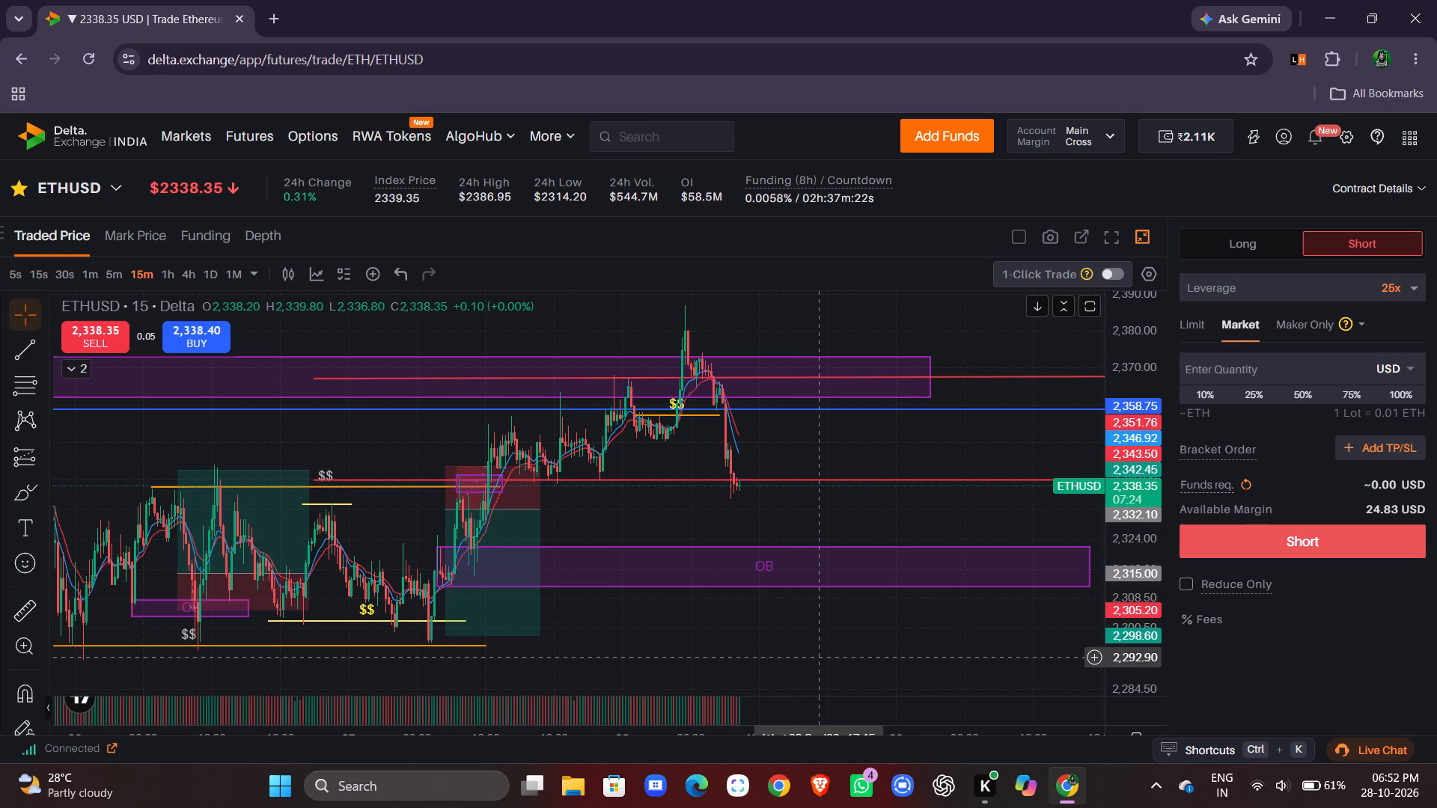
scroll(820, 658, left, 1)
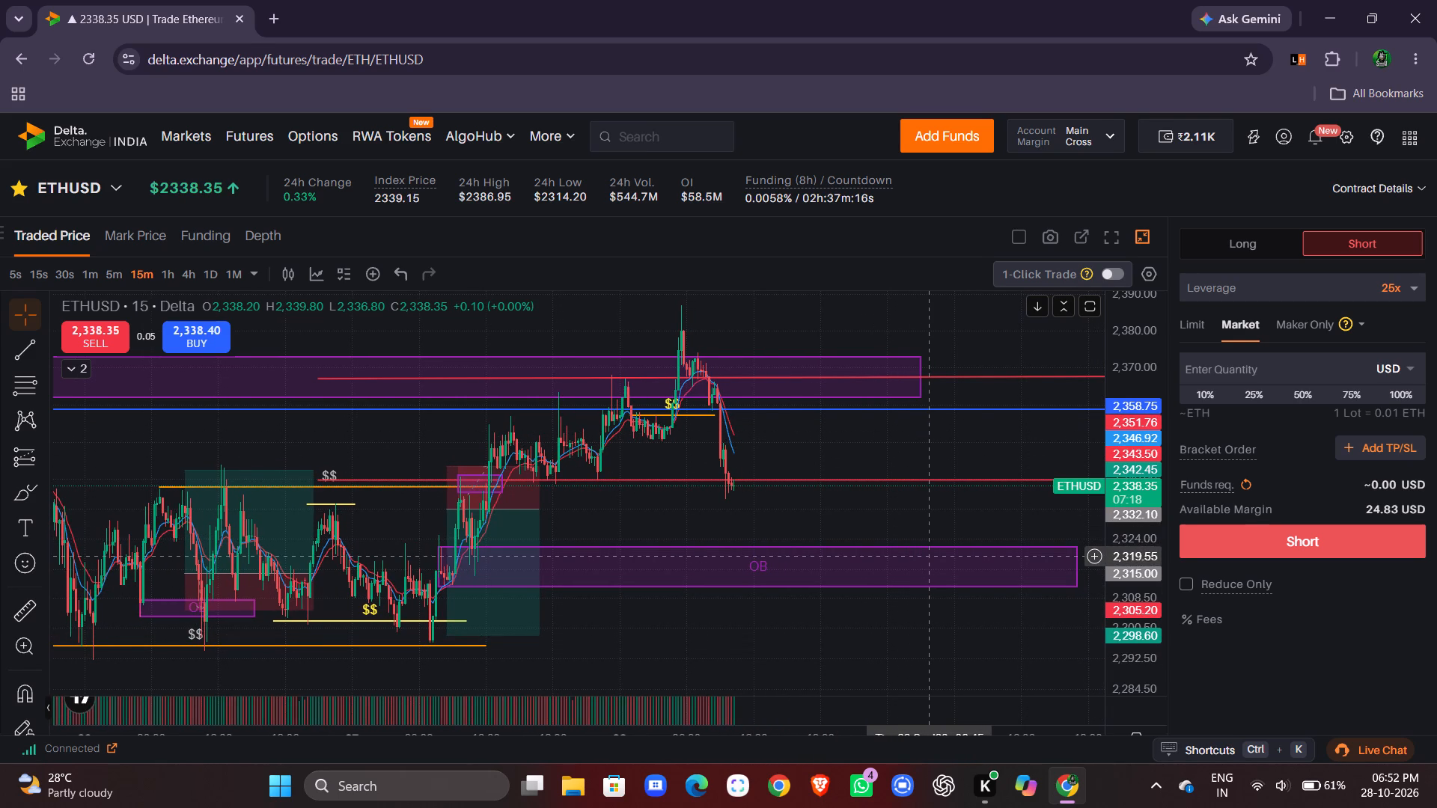
scroll(989, 495, left, 1)
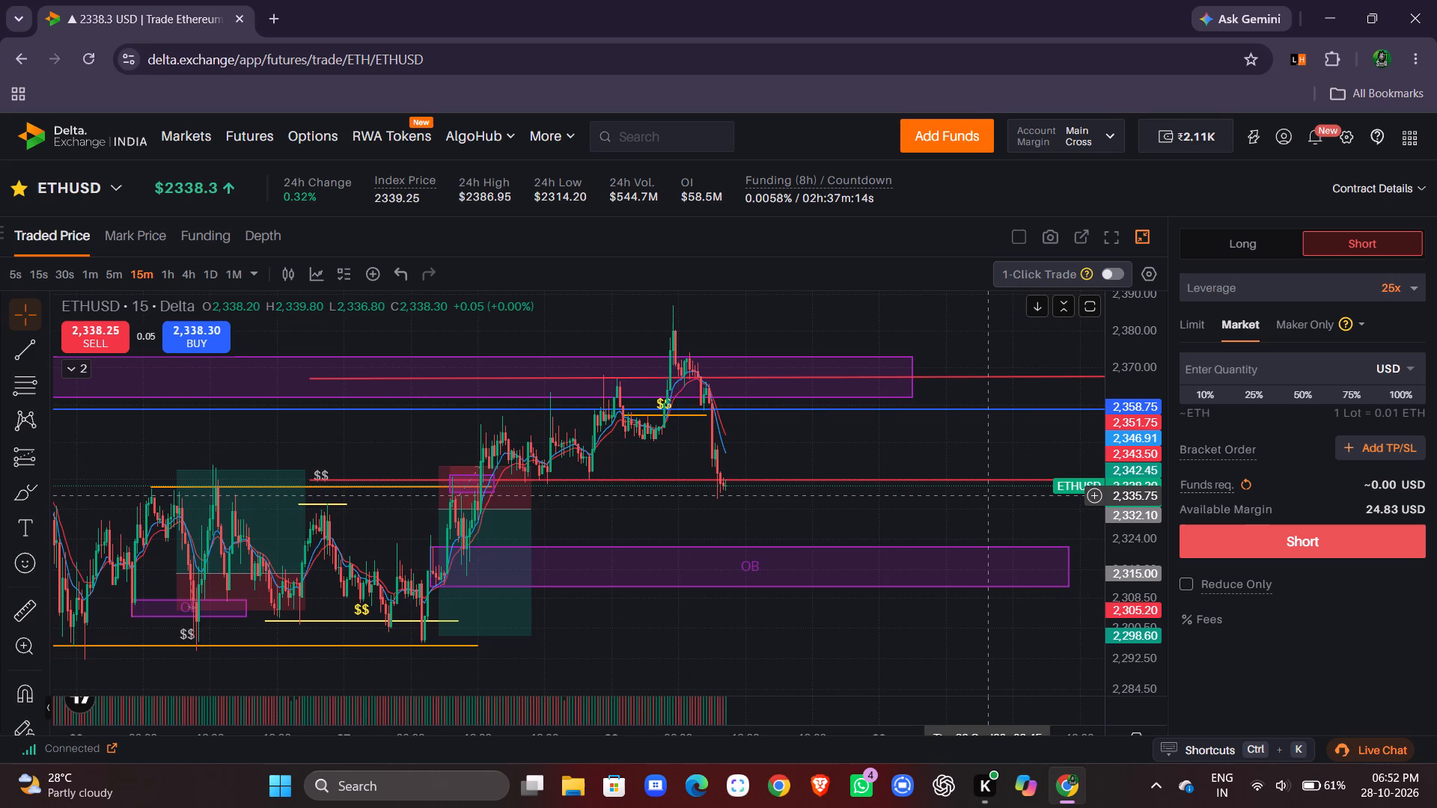
scroll(989, 495, left, 1)
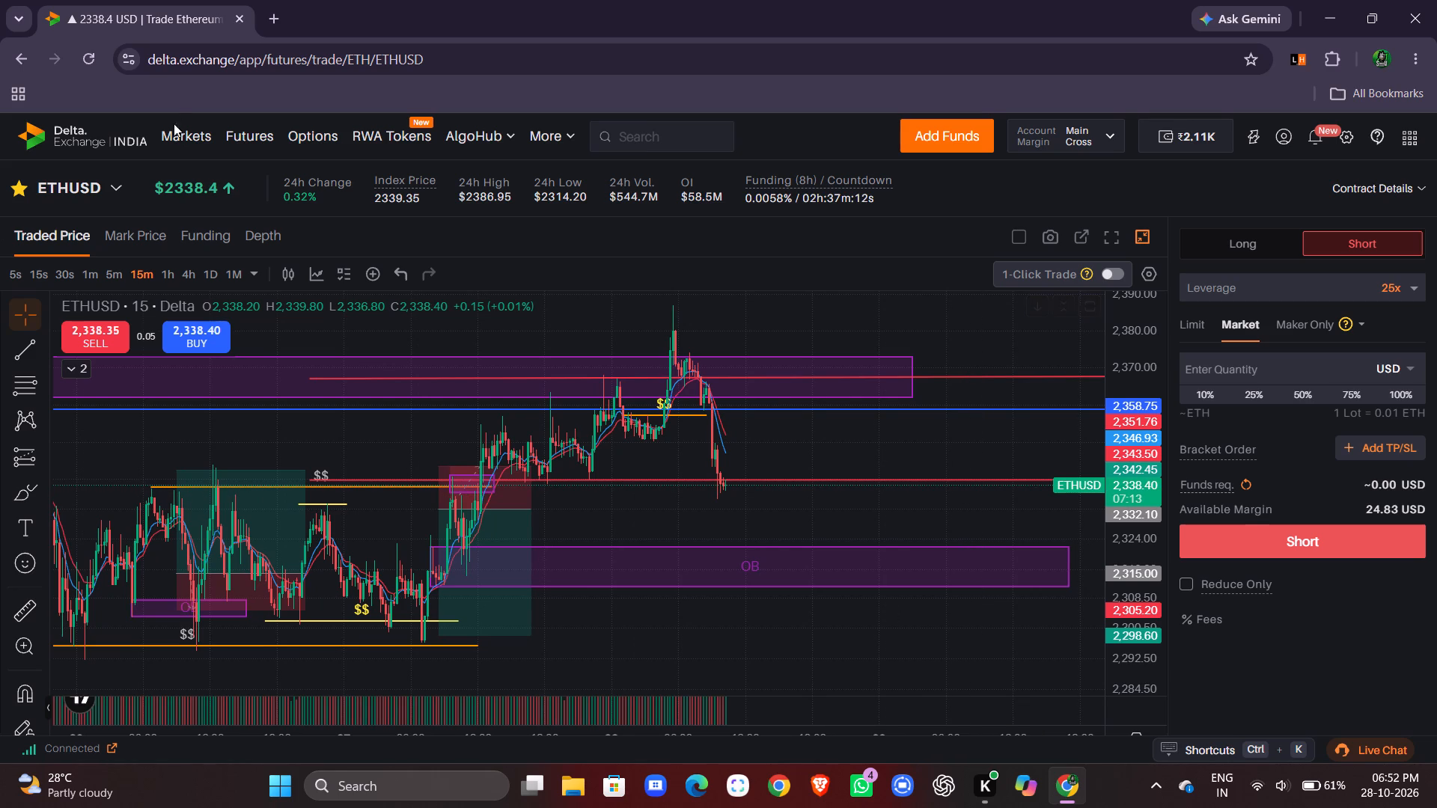
Show the ETHUSD chart on the 1-hour timeframe to view the broader price trend.
click(173, 272)
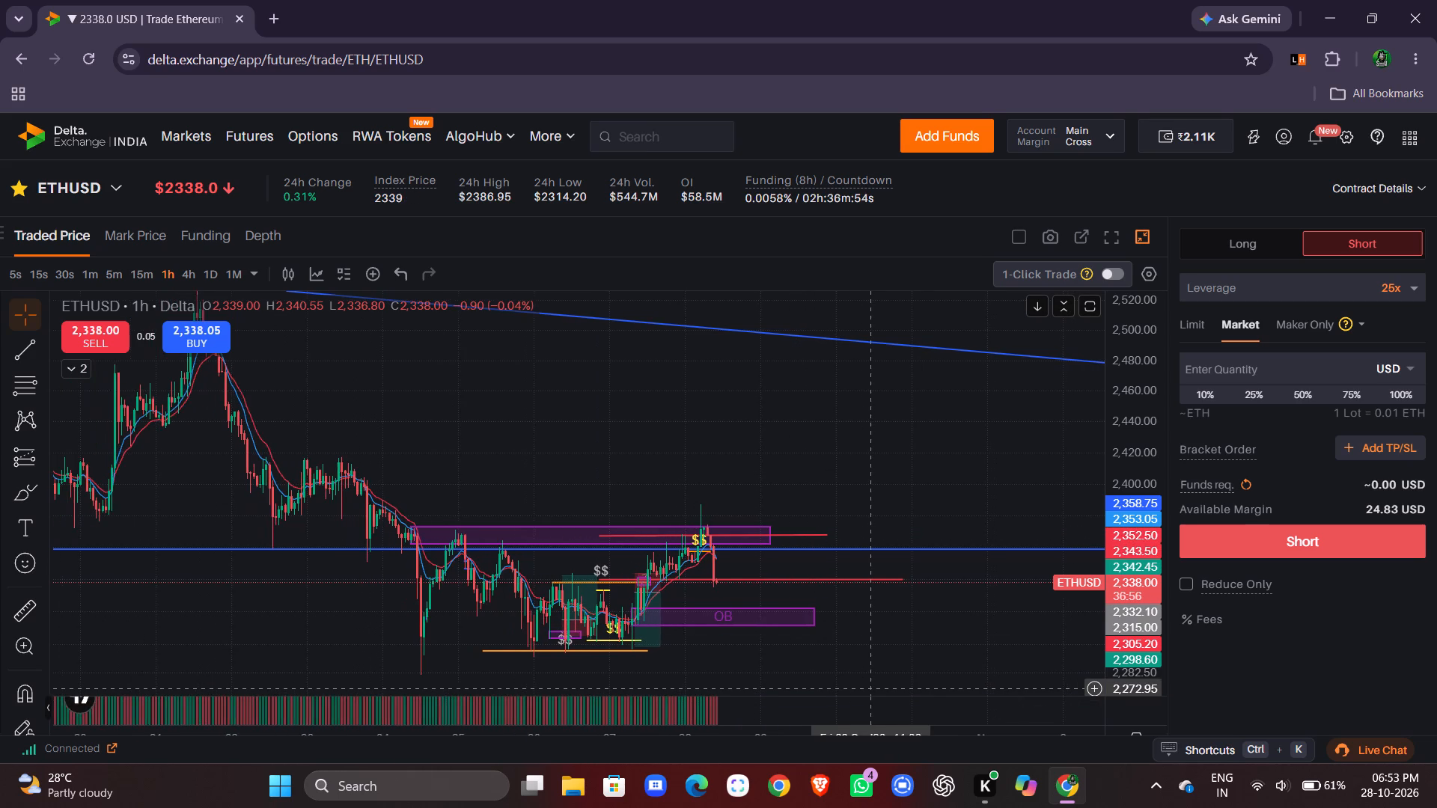
Switch the ETHUSD chart to the 5-minute timeframe and examine recent and earlier candles against the drawn zones and levels.
click(115, 267)
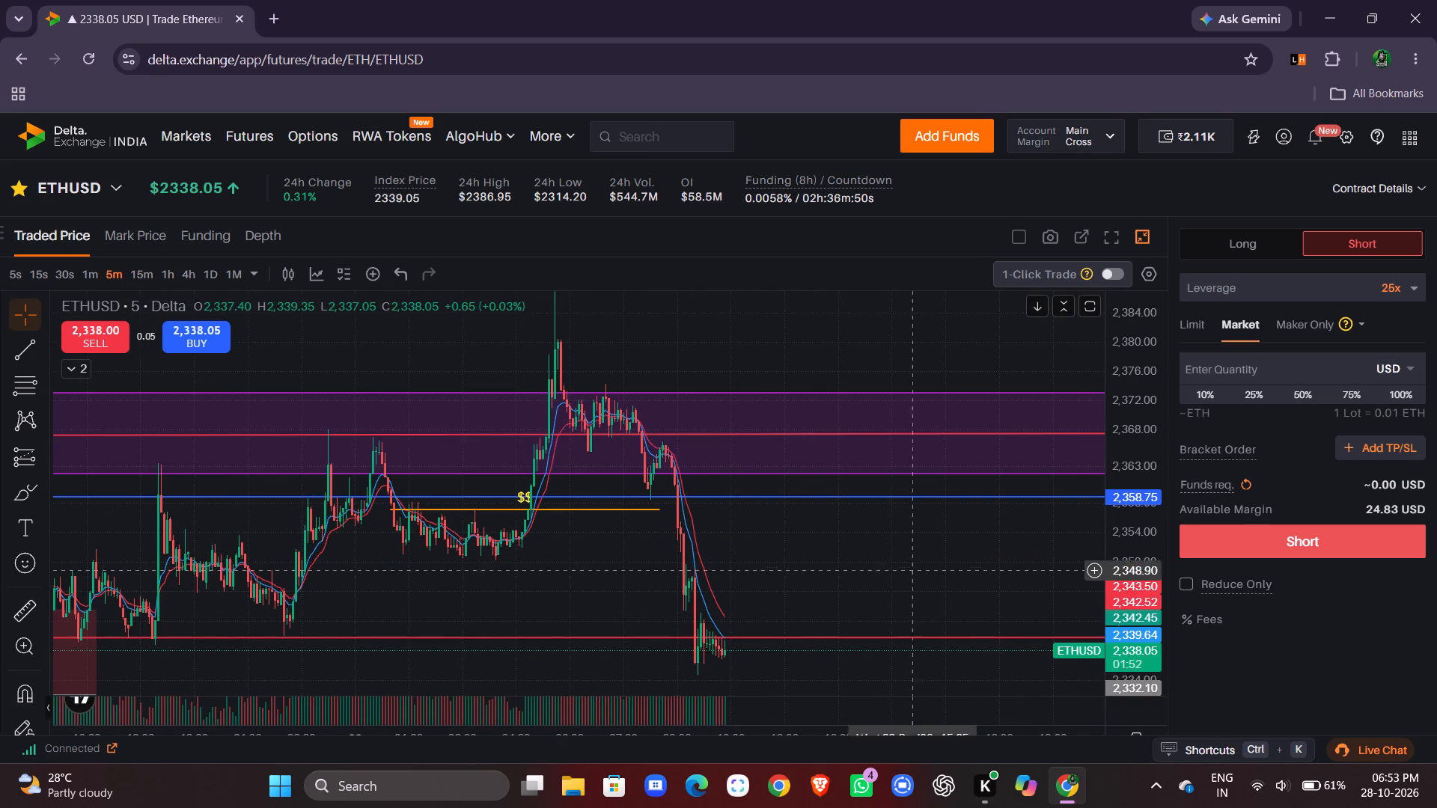
drag(1129, 389, 1142, 486)
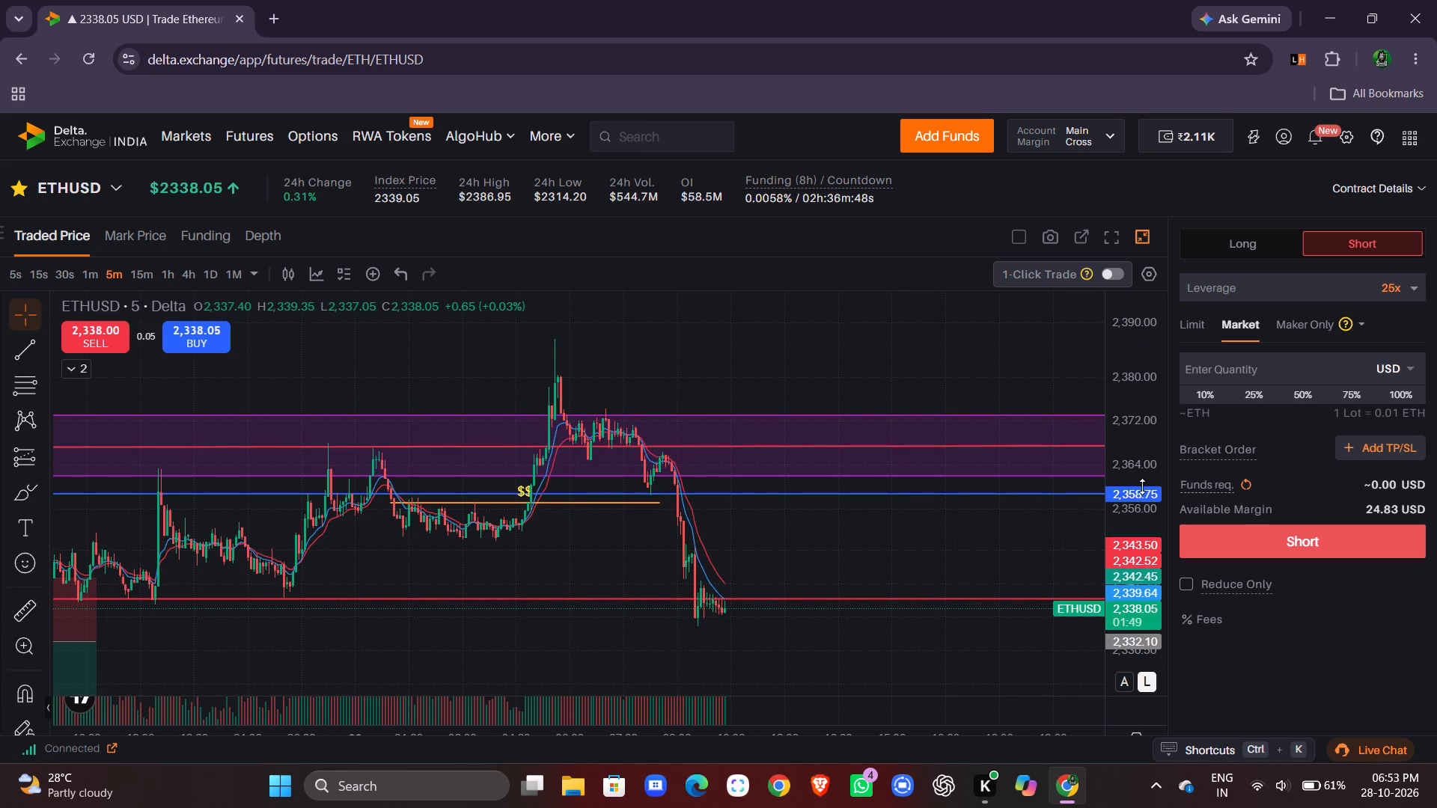
drag(1142, 486, 1142, 486)
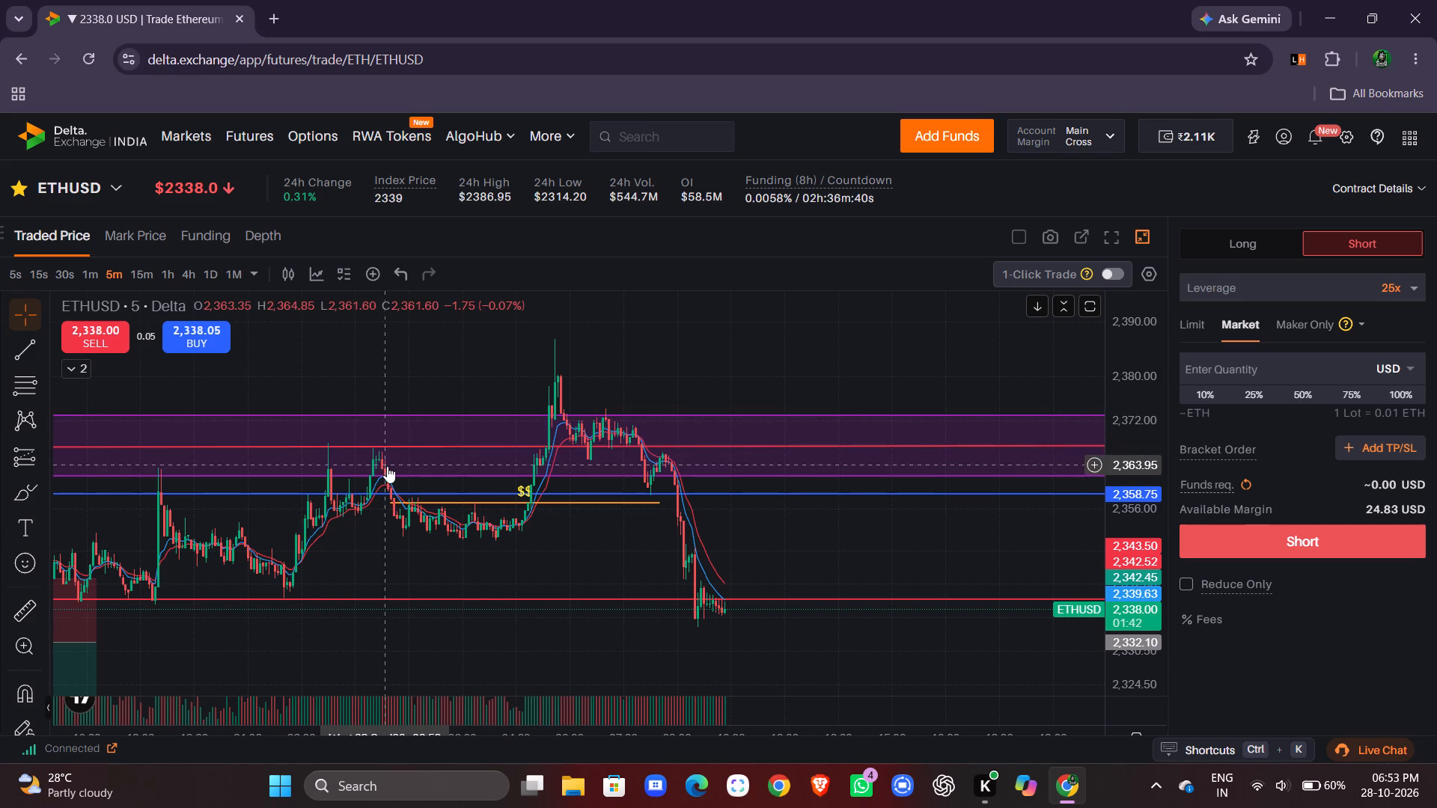
scroll(610, 348, right, 4)
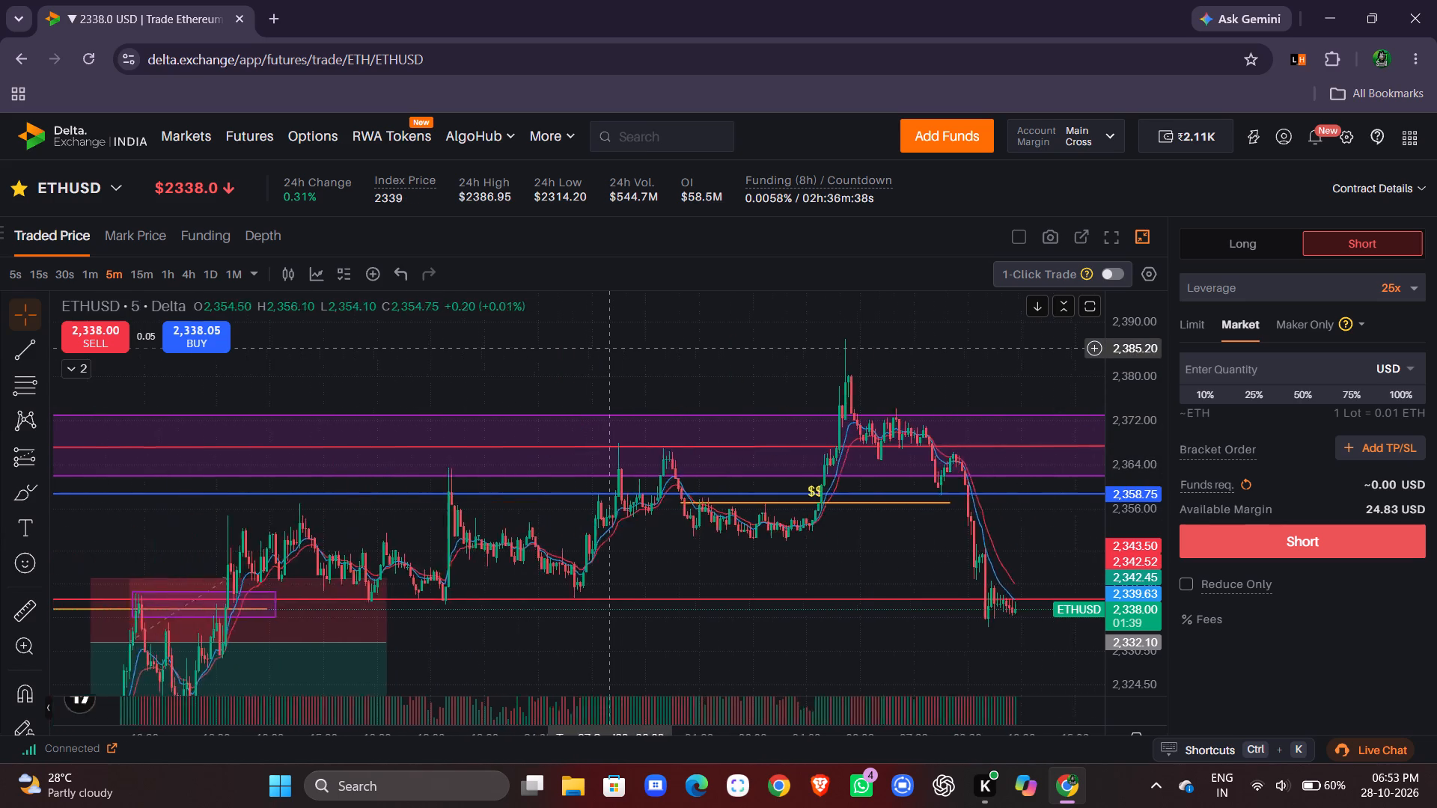
scroll(787, 341, right, 4)
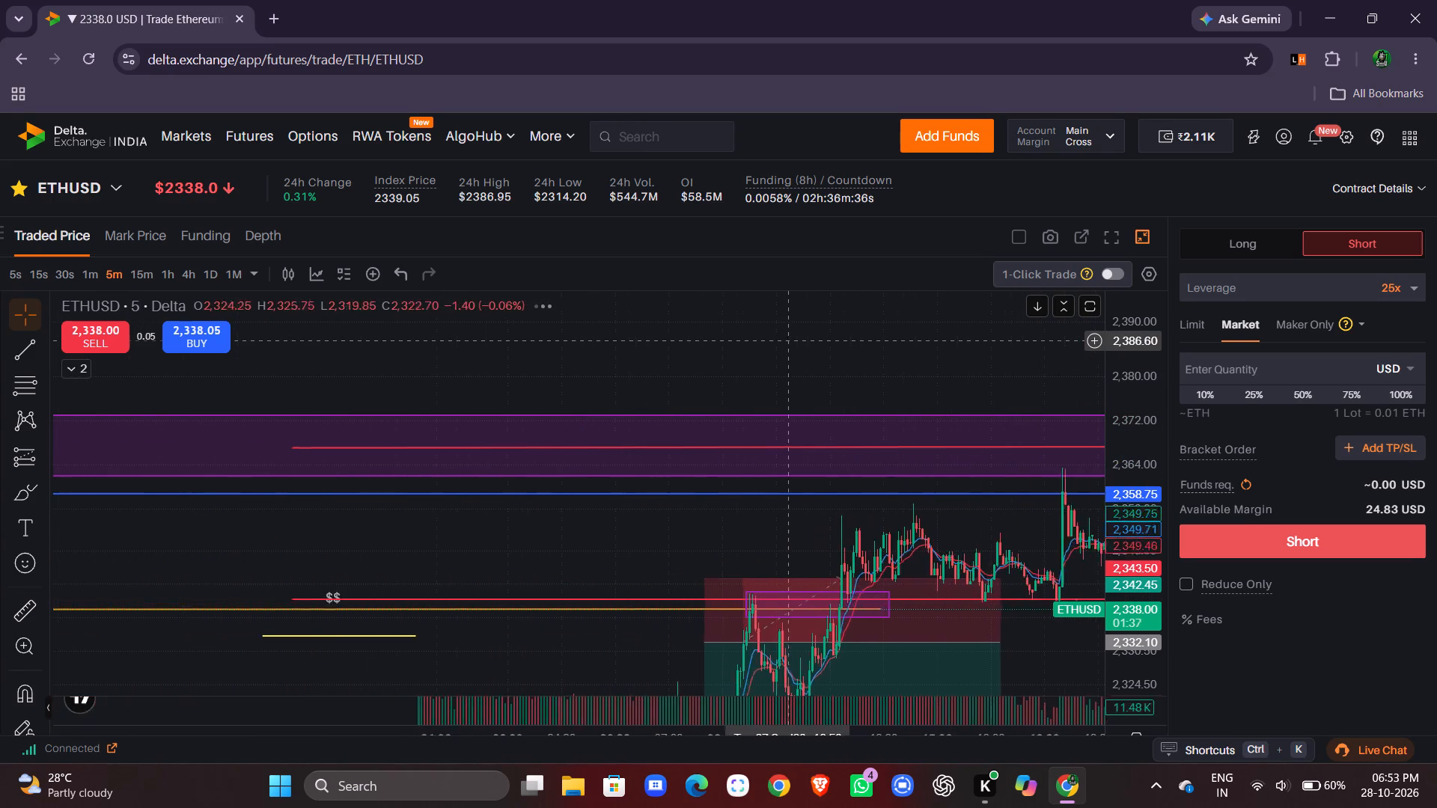
scroll(787, 341, left, 8)
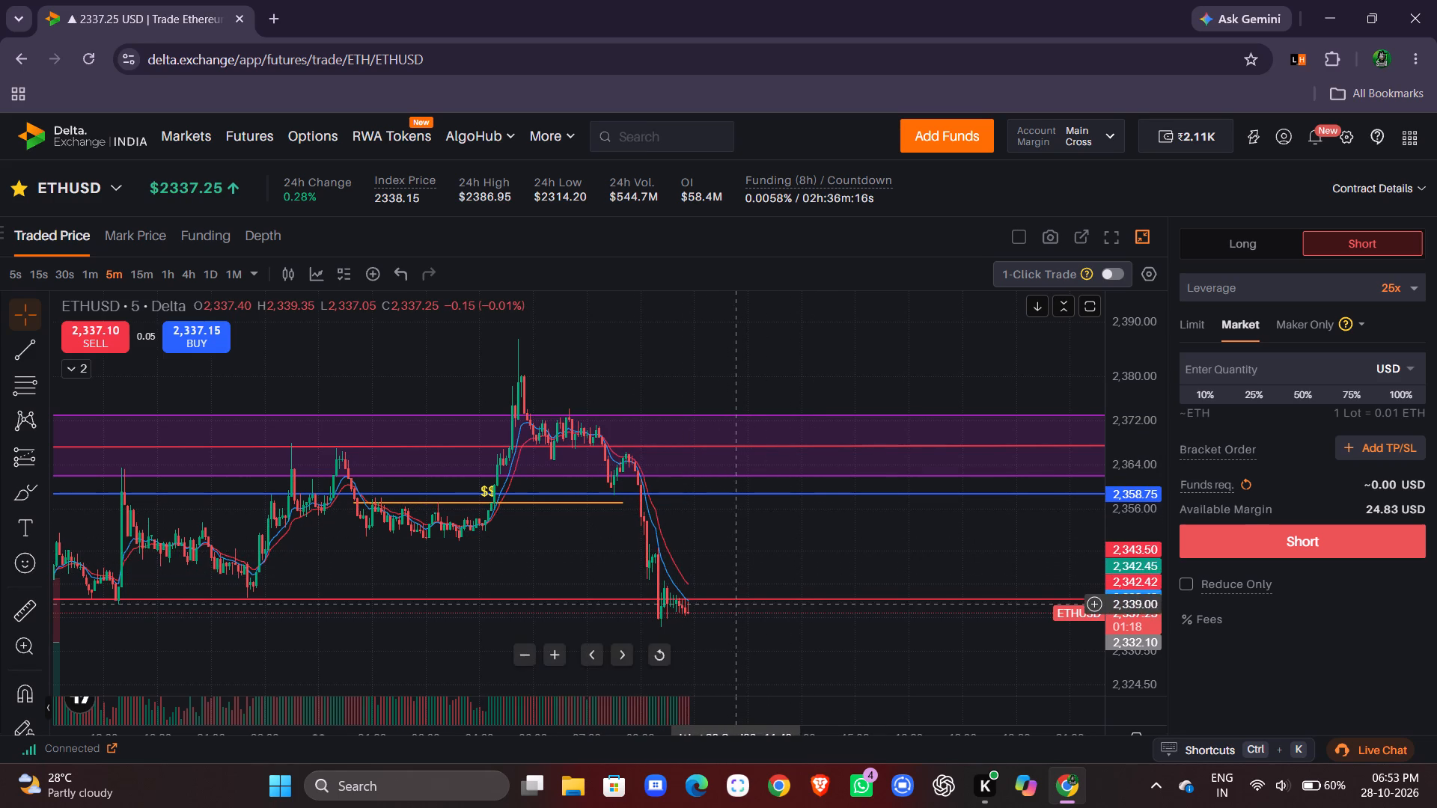
scroll(776, 527, right, 1)
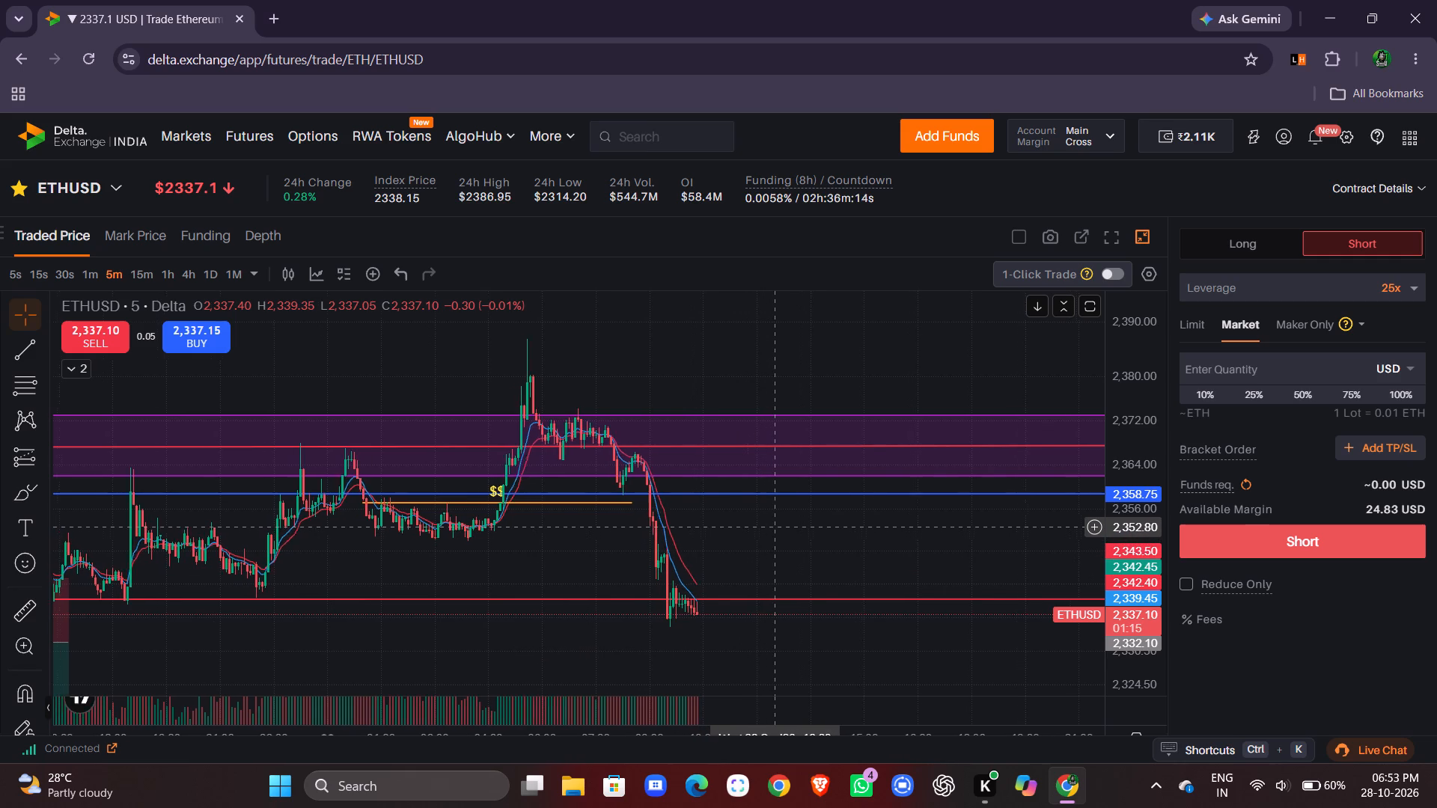
scroll(776, 527, right, 1)
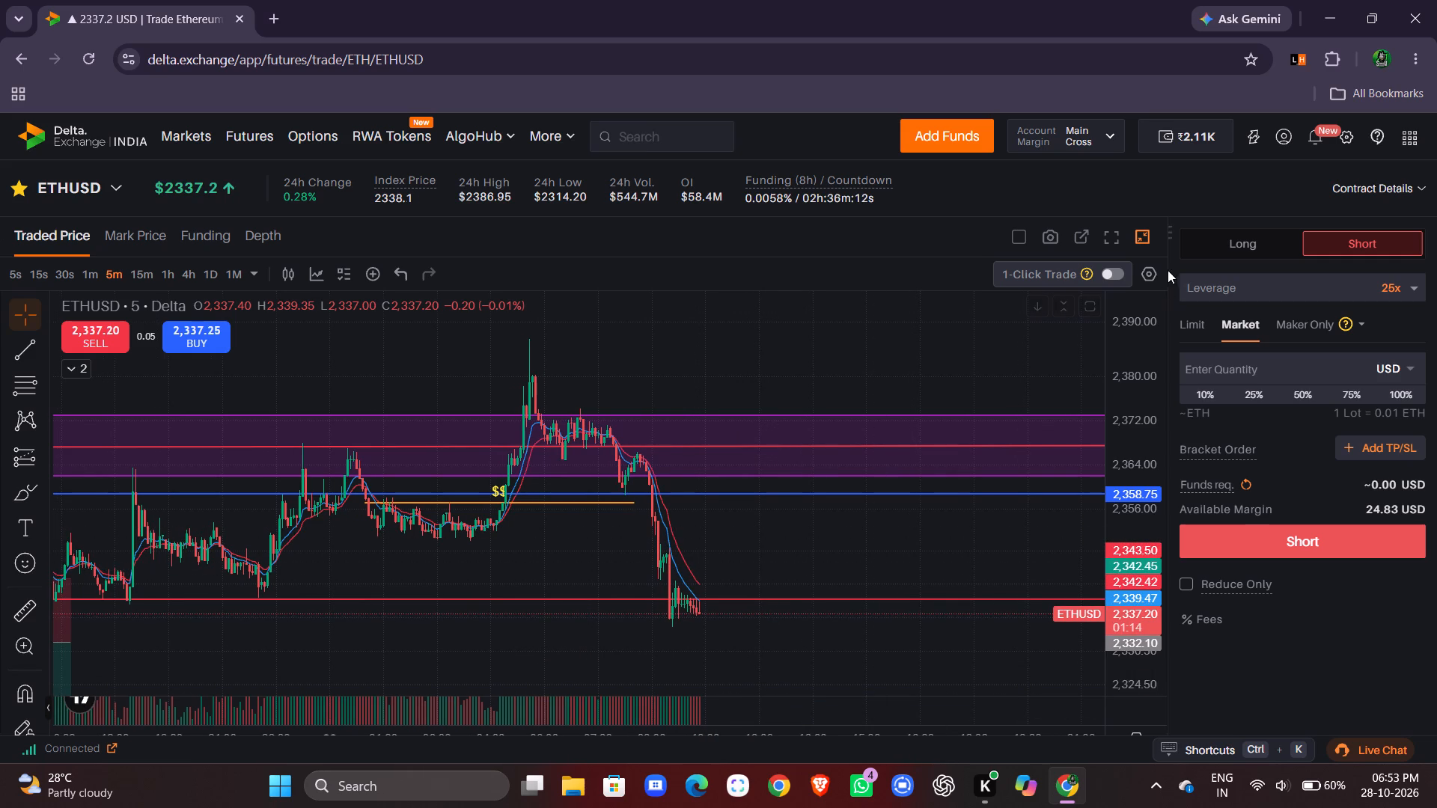
drag(1139, 325, 1137, 466)
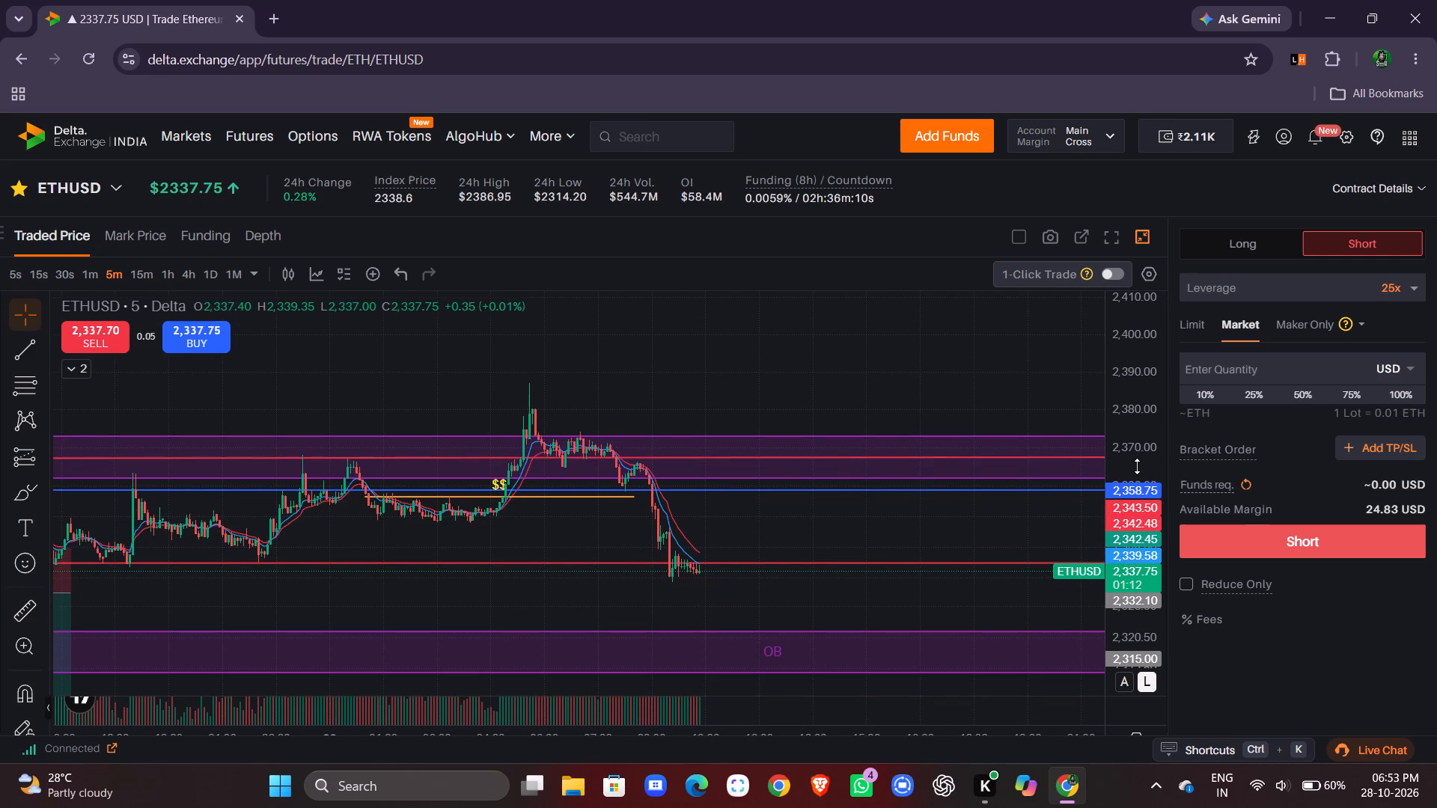
drag(1137, 466, 1138, 466)
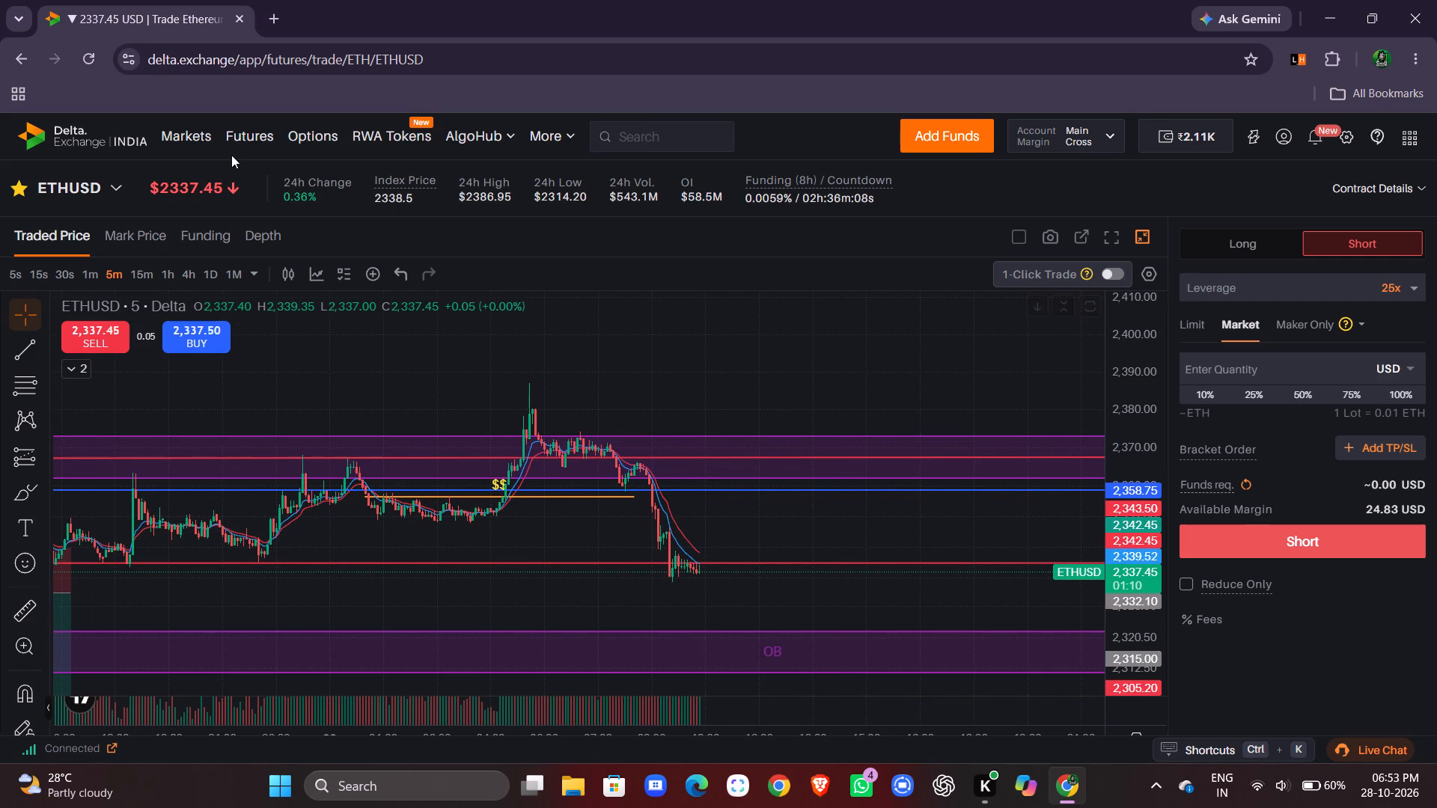
Search the futures contracts for "hus" and open the HUSD Humanity Perpetual trading page.
click(112, 178)
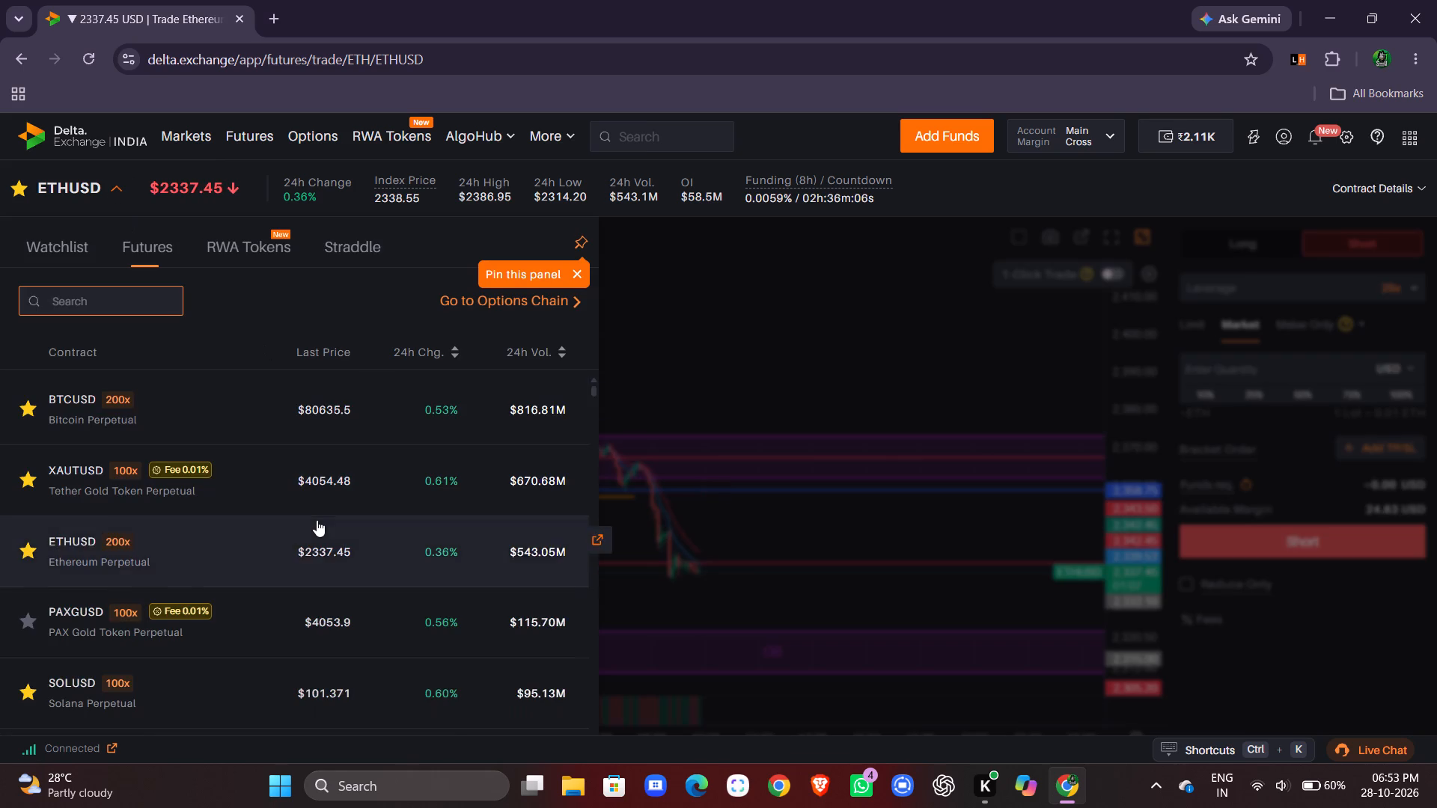
scroll(317, 520, right, 1)
click(81, 303)
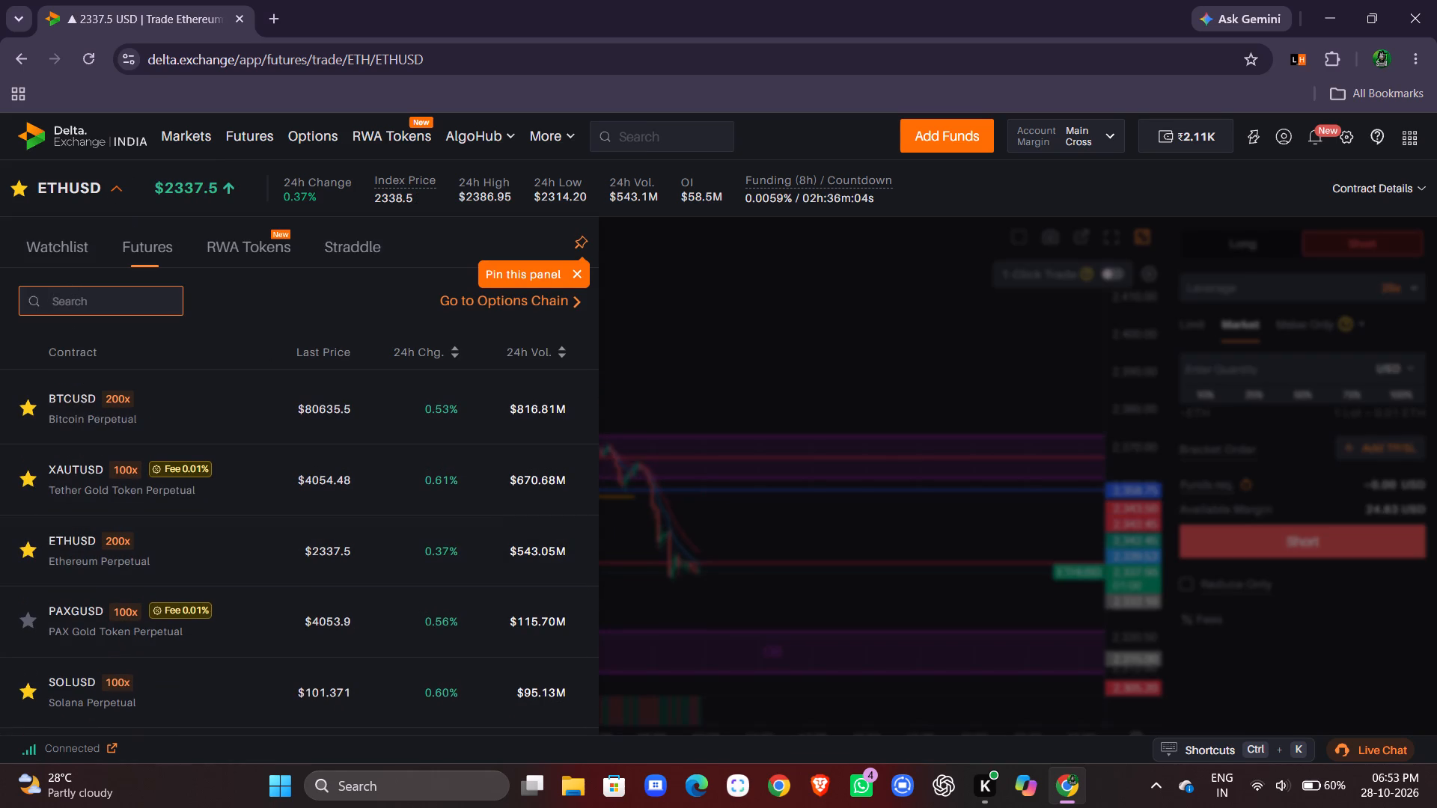
text(hus)
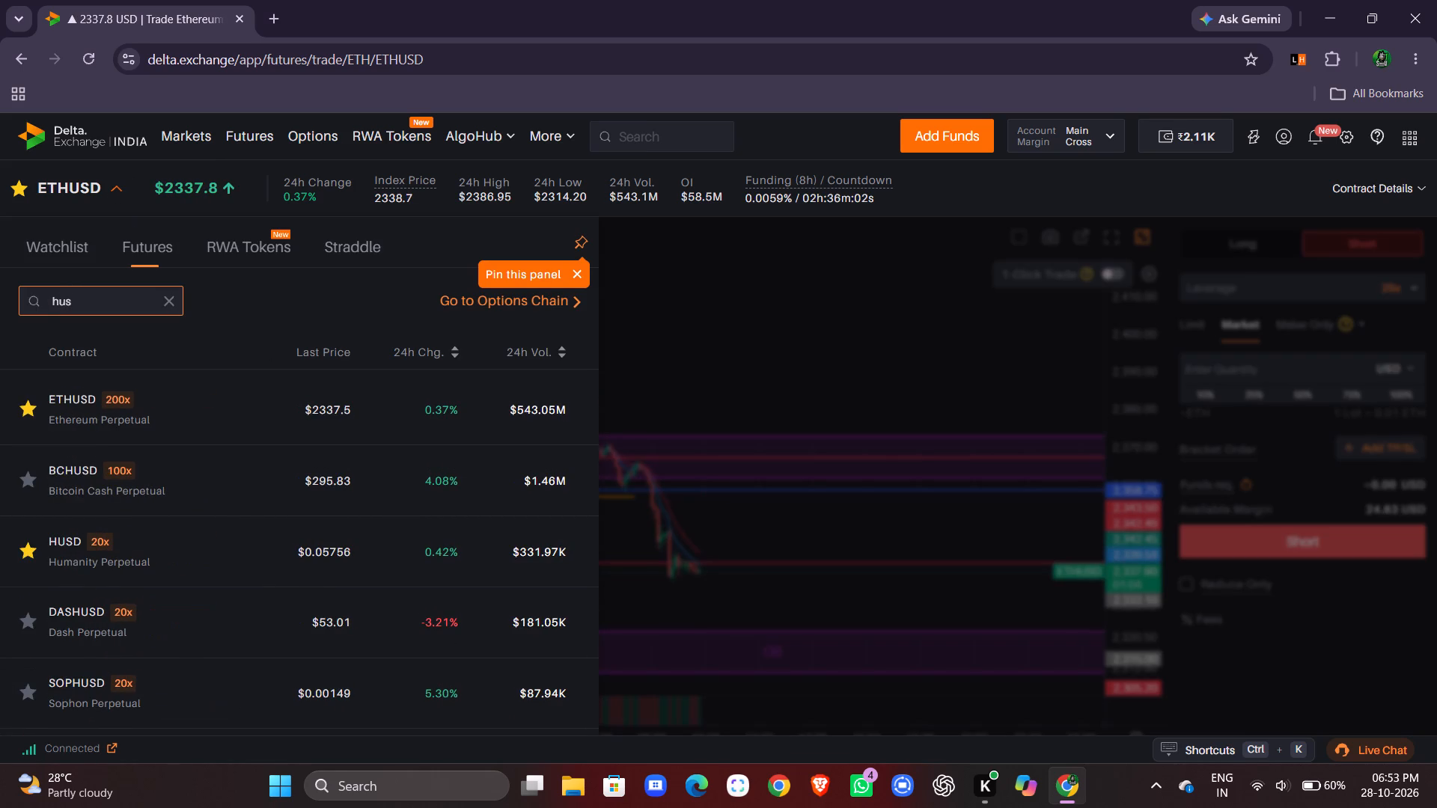
click(249, 550)
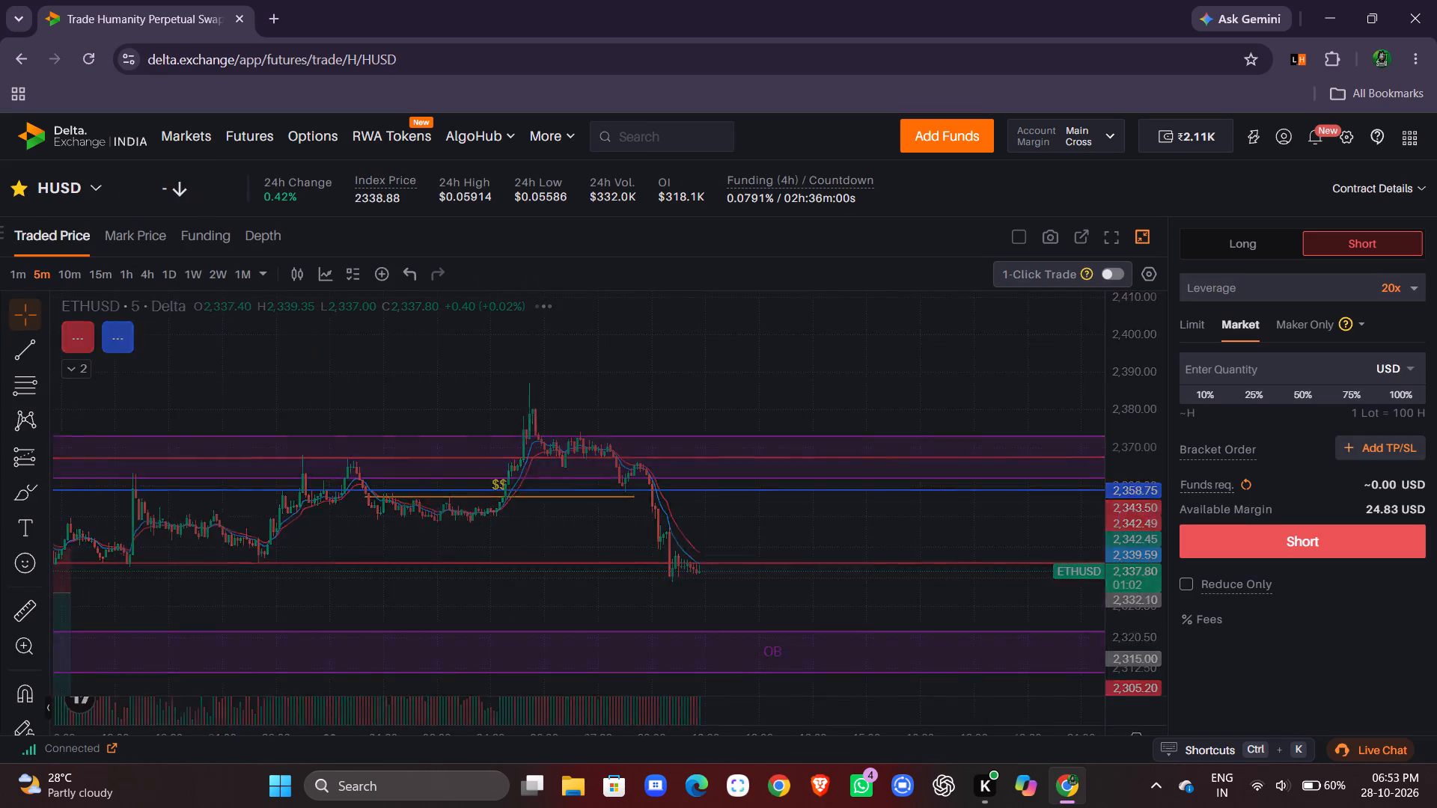
Examine the HUSD 5-minute chart, comparing the latest candles with the orange $$ levels and the purple zone.
scroll(951, 389, left, 1)
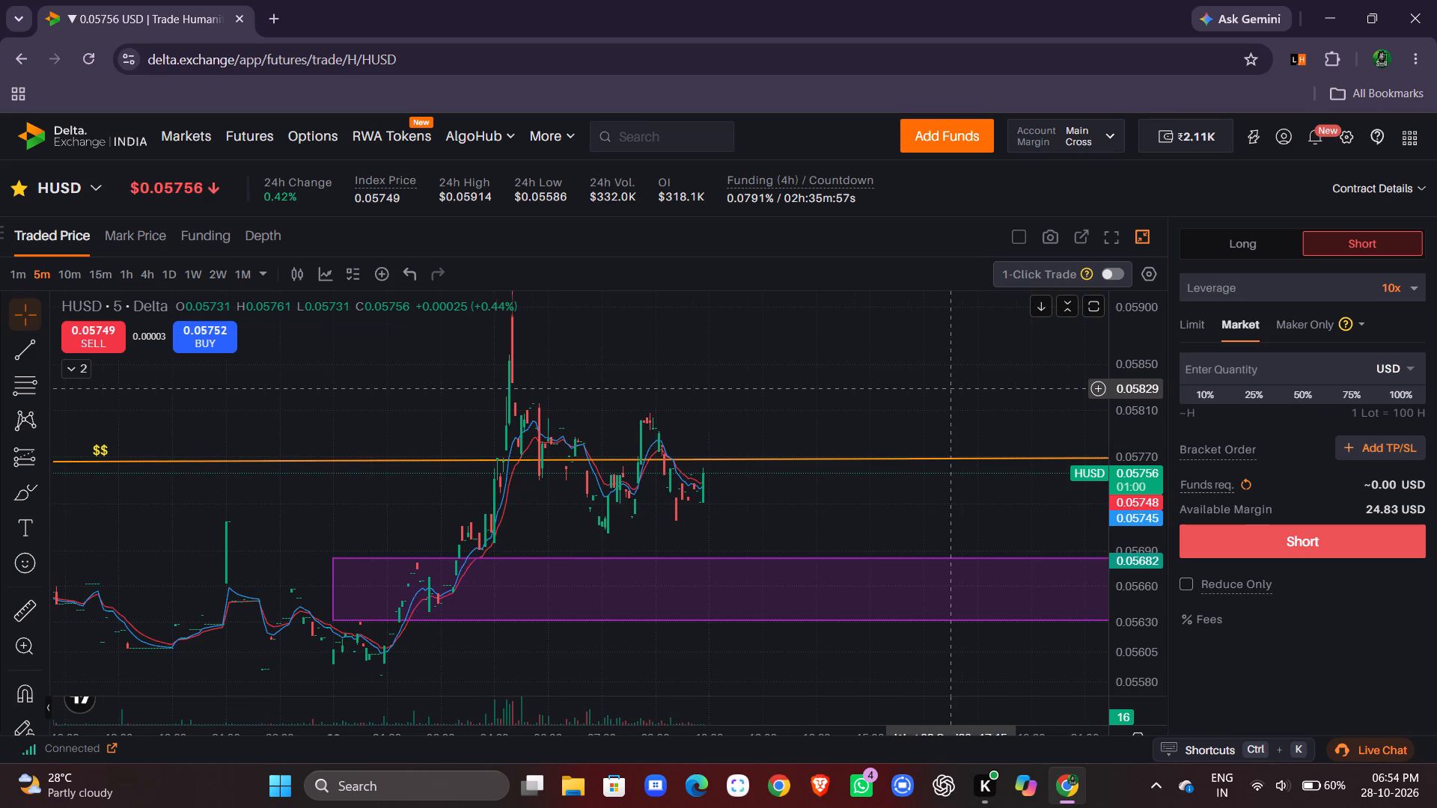
scroll(951, 389, left, 1)
drag(1135, 368, 1144, 480)
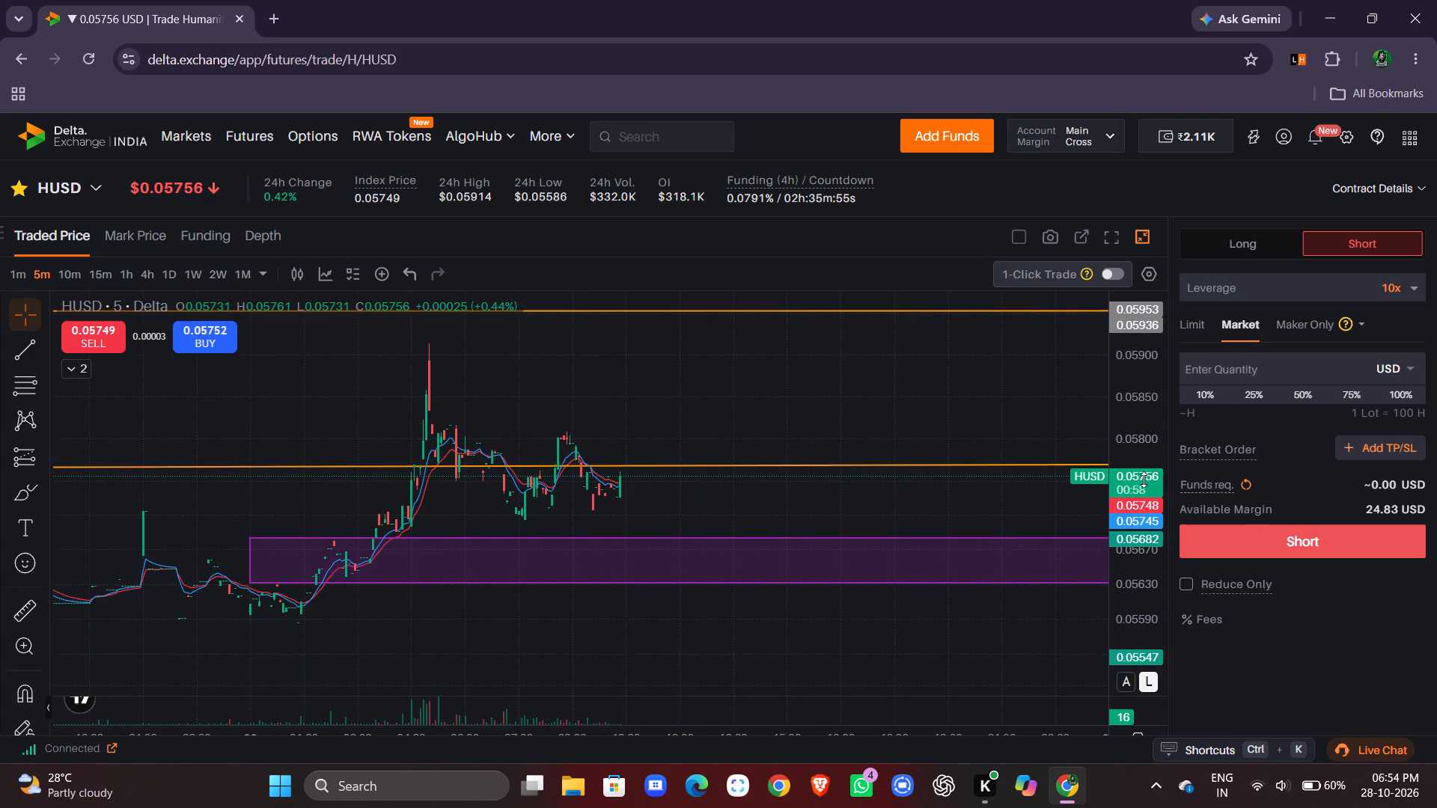
Show the HUSD chart on the daily timeframe to review the long-term trend against the blue levels.
click(171, 273)
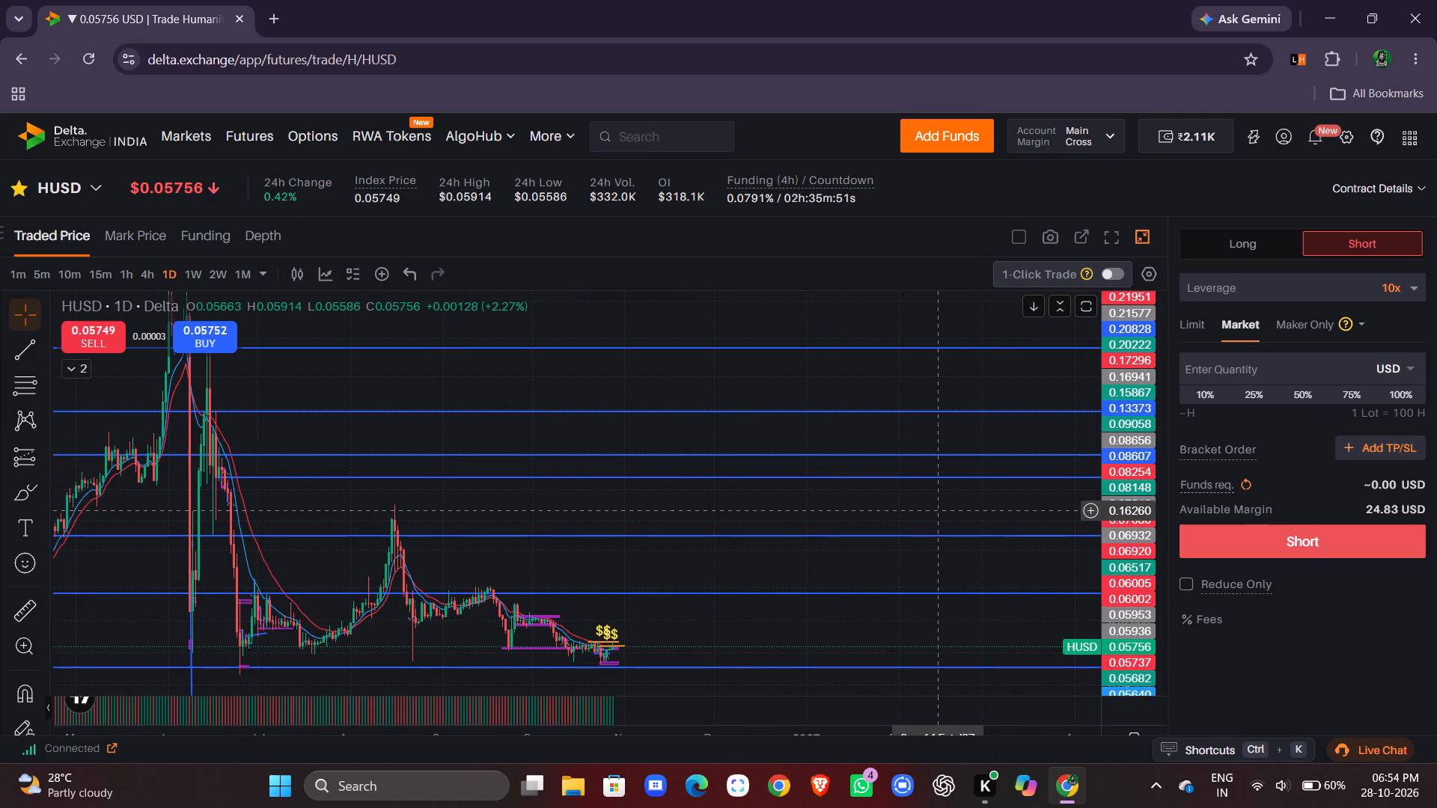
drag(937, 511, 967, 471)
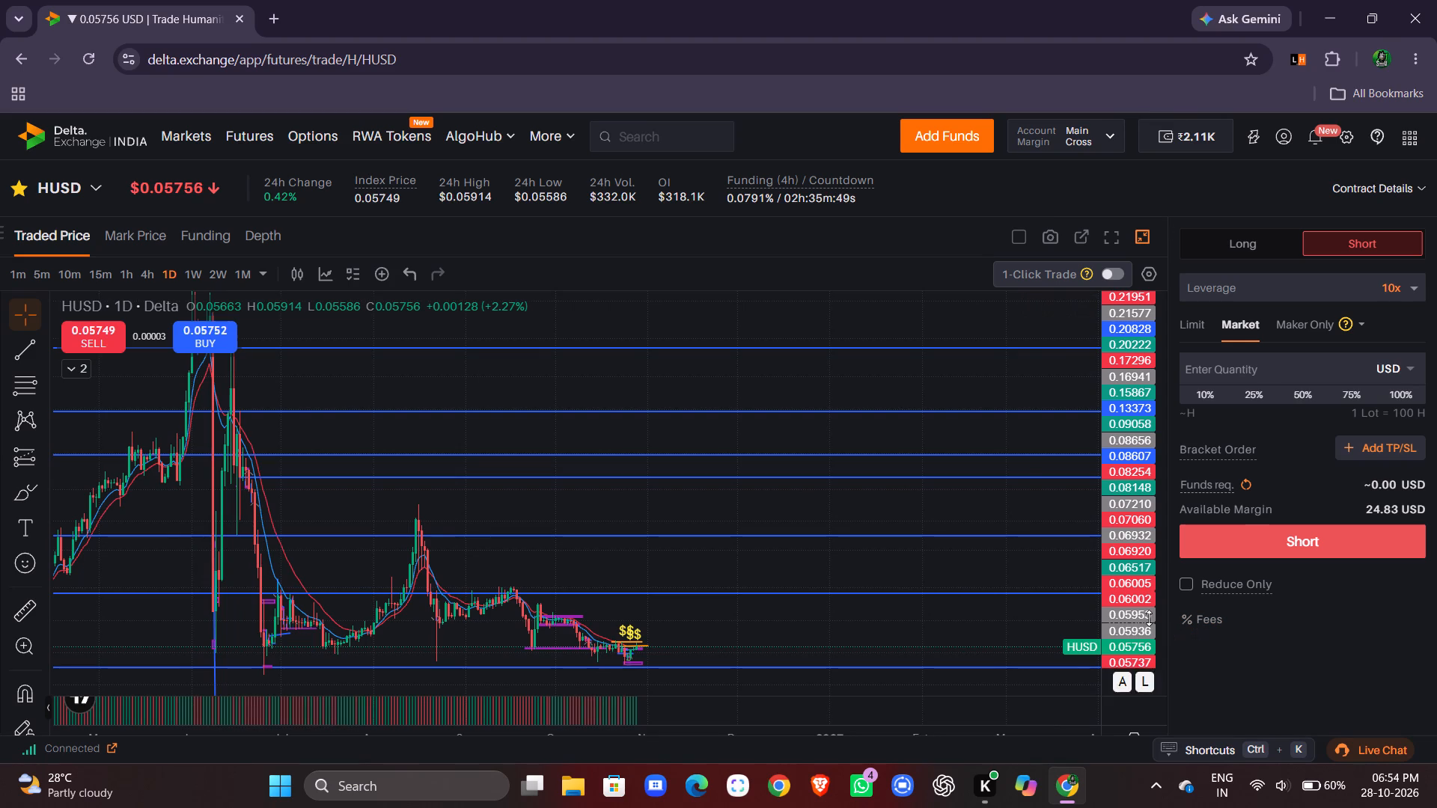
Switch the HUSD chart to the 1-hour timeframe and examine recent and earlier candles against the $$ lines, purple zones and short position drawing.
click(148, 269)
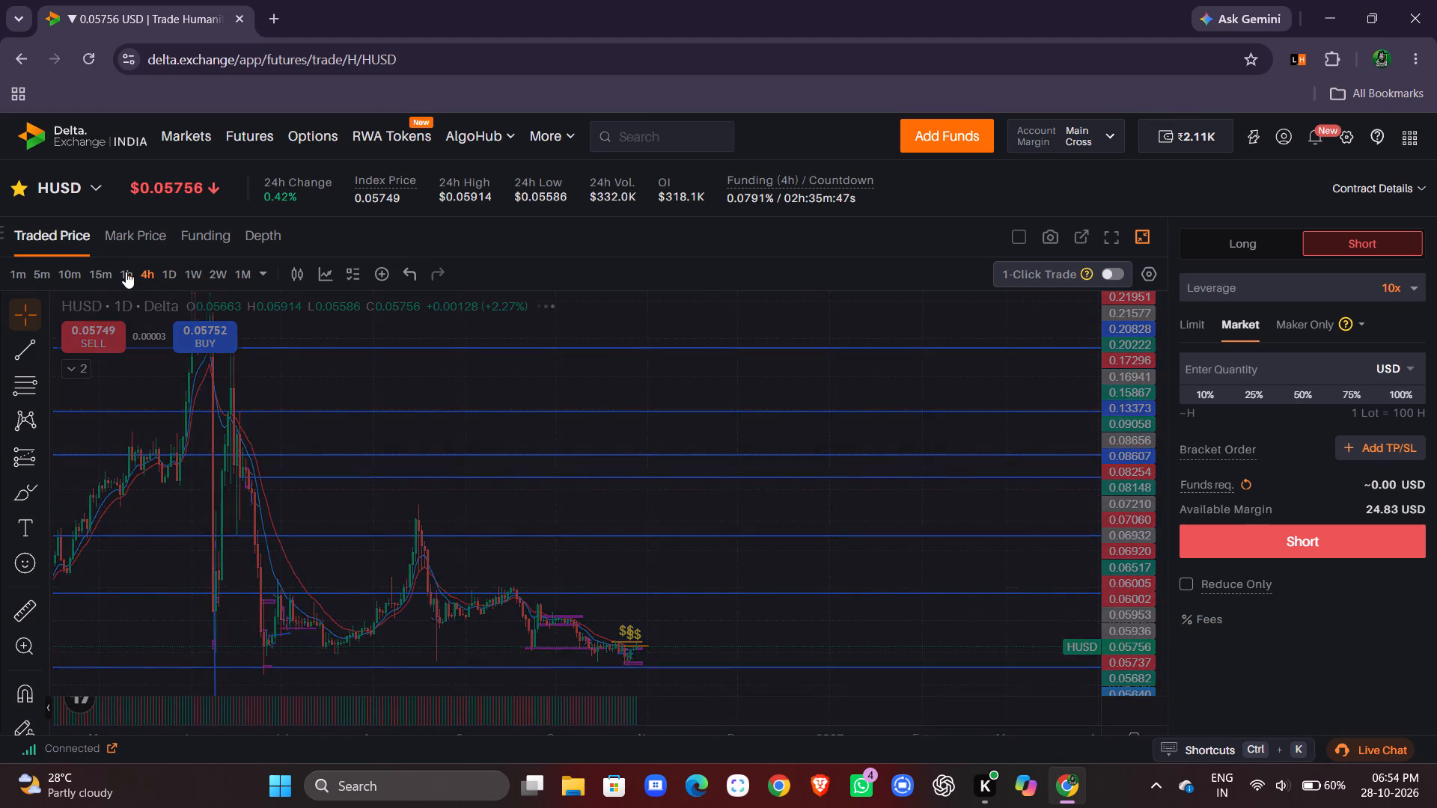
click(126, 279)
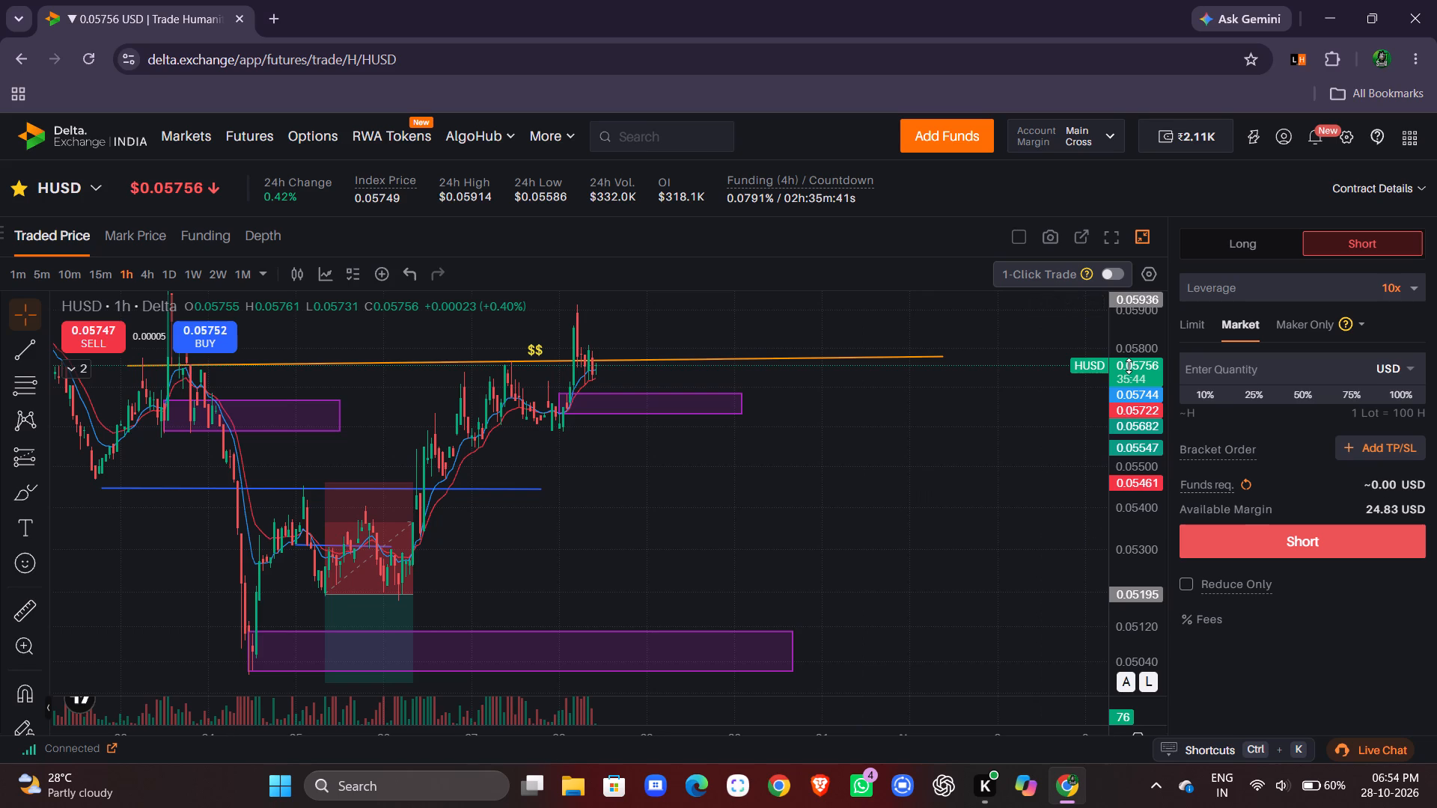
drag(1129, 366, 1130, 477)
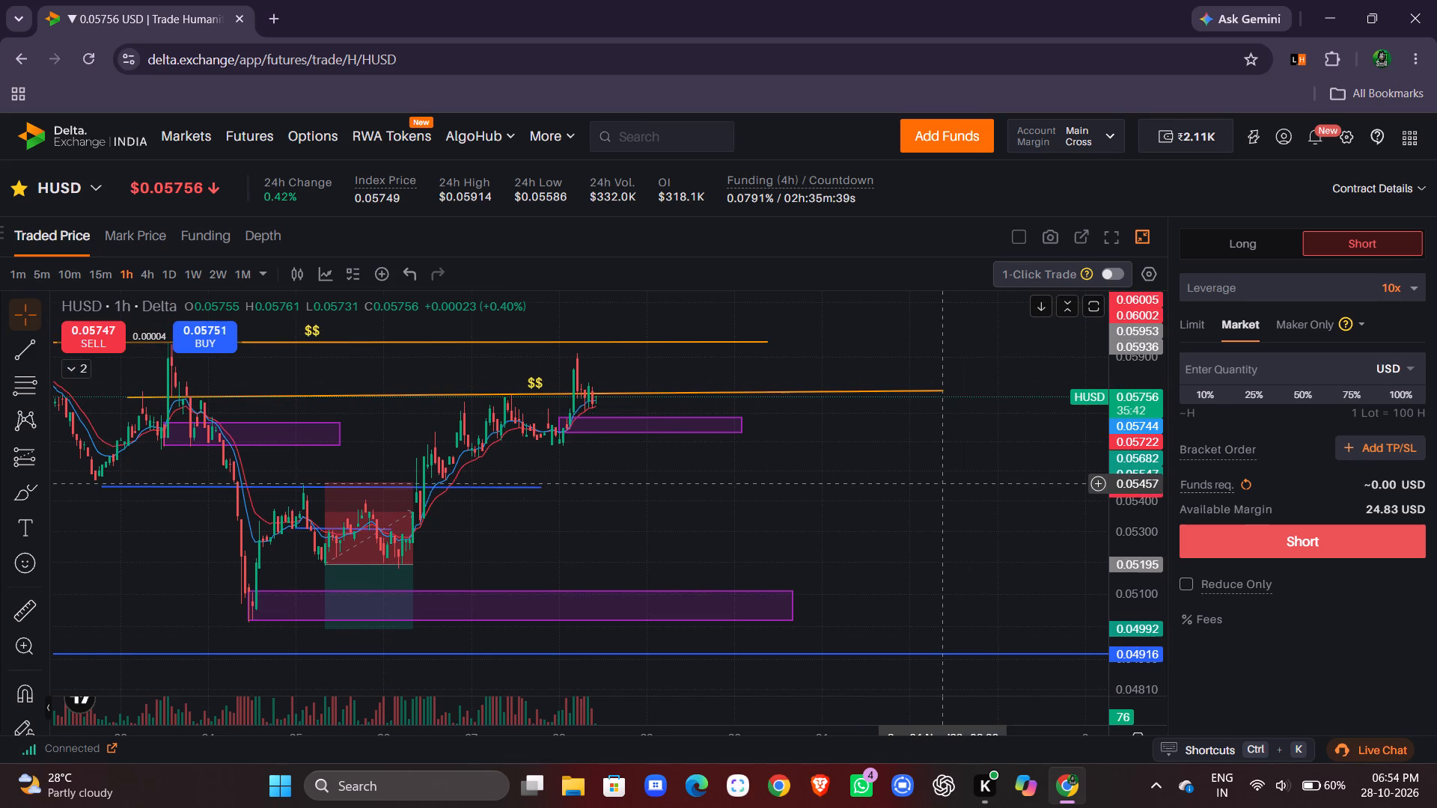
drag(943, 485, 993, 569)
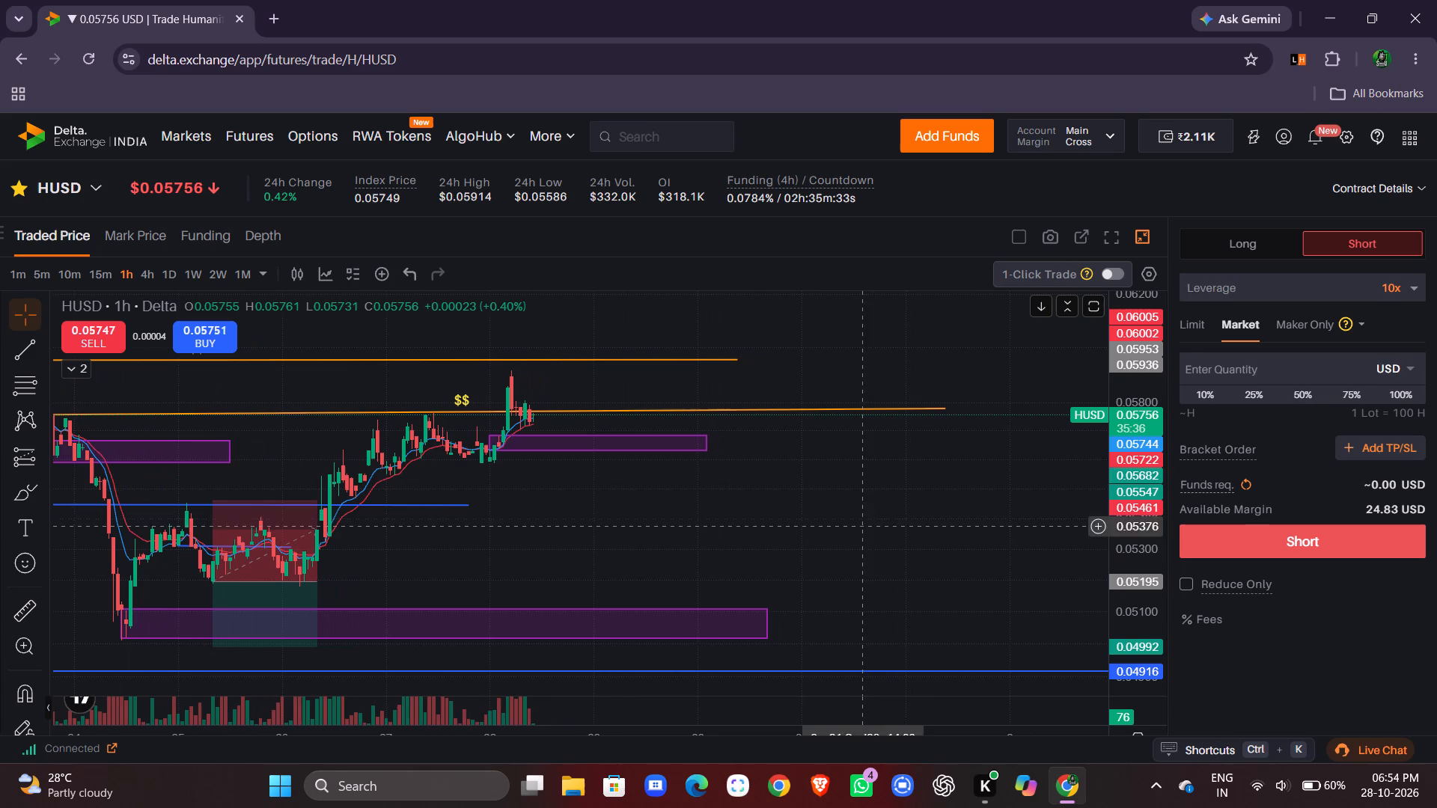
scroll(662, 577, right, 4)
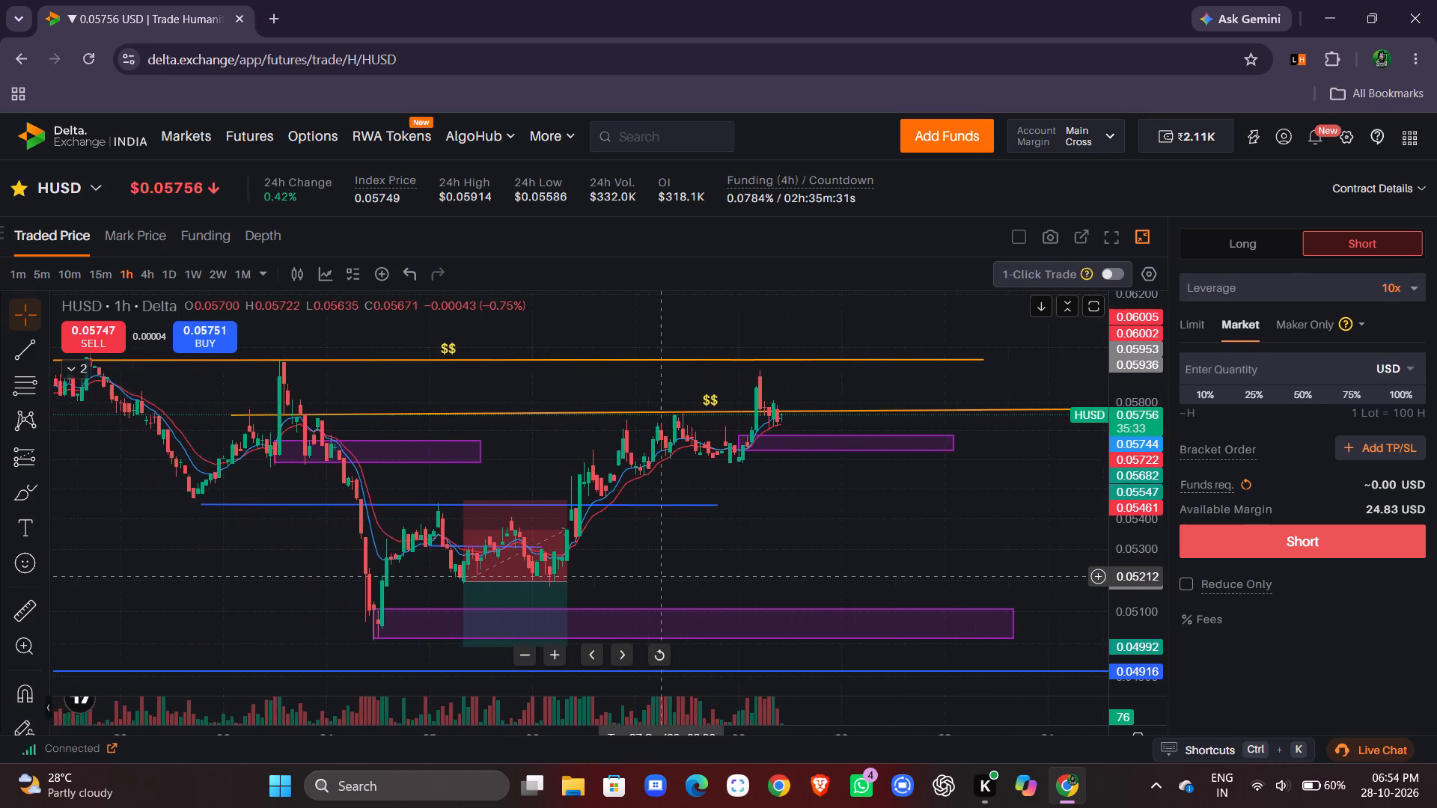
scroll(662, 577, right, 1)
drag(743, 531, 735, 531)
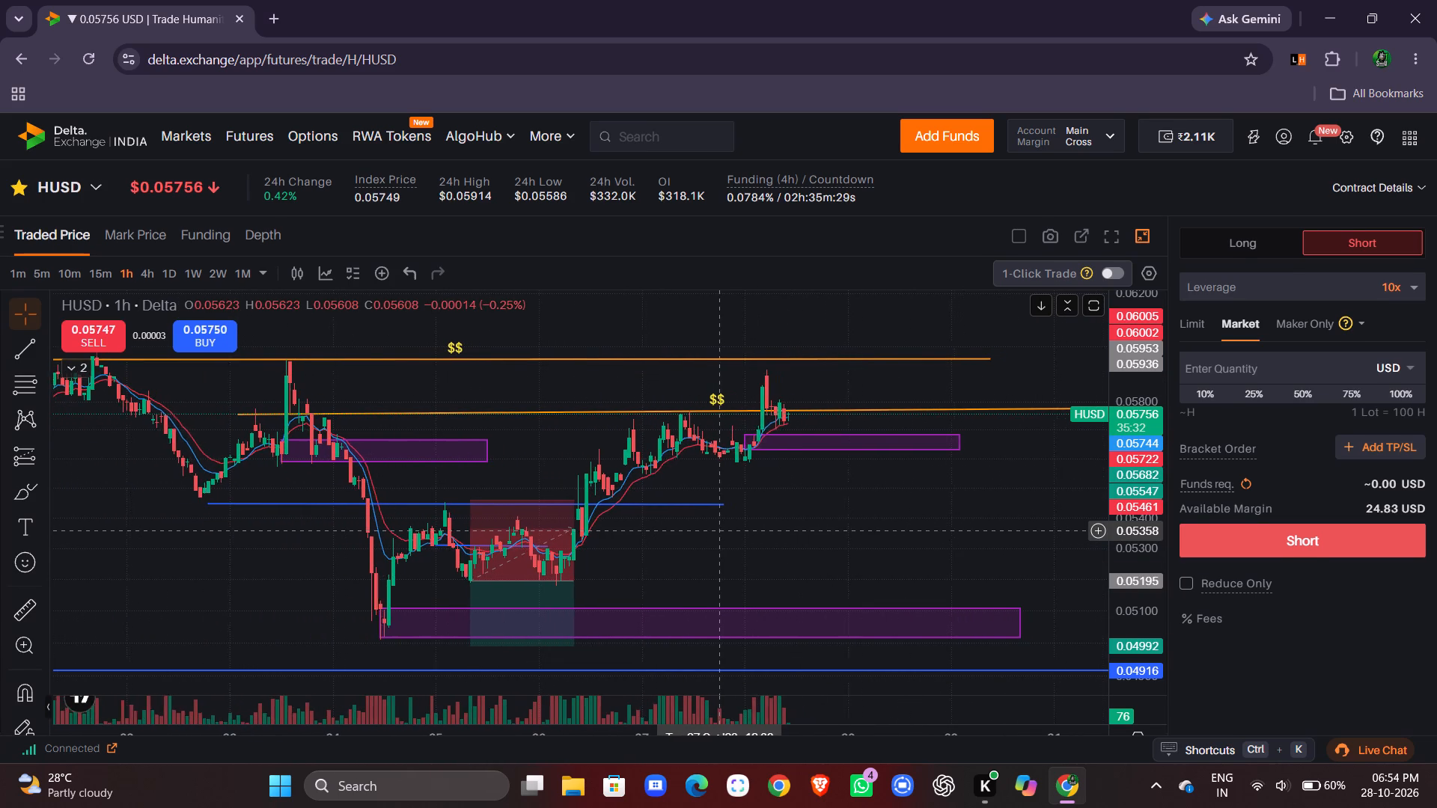
drag(735, 531, 751, 531)
scroll(745, 556, left, 1)
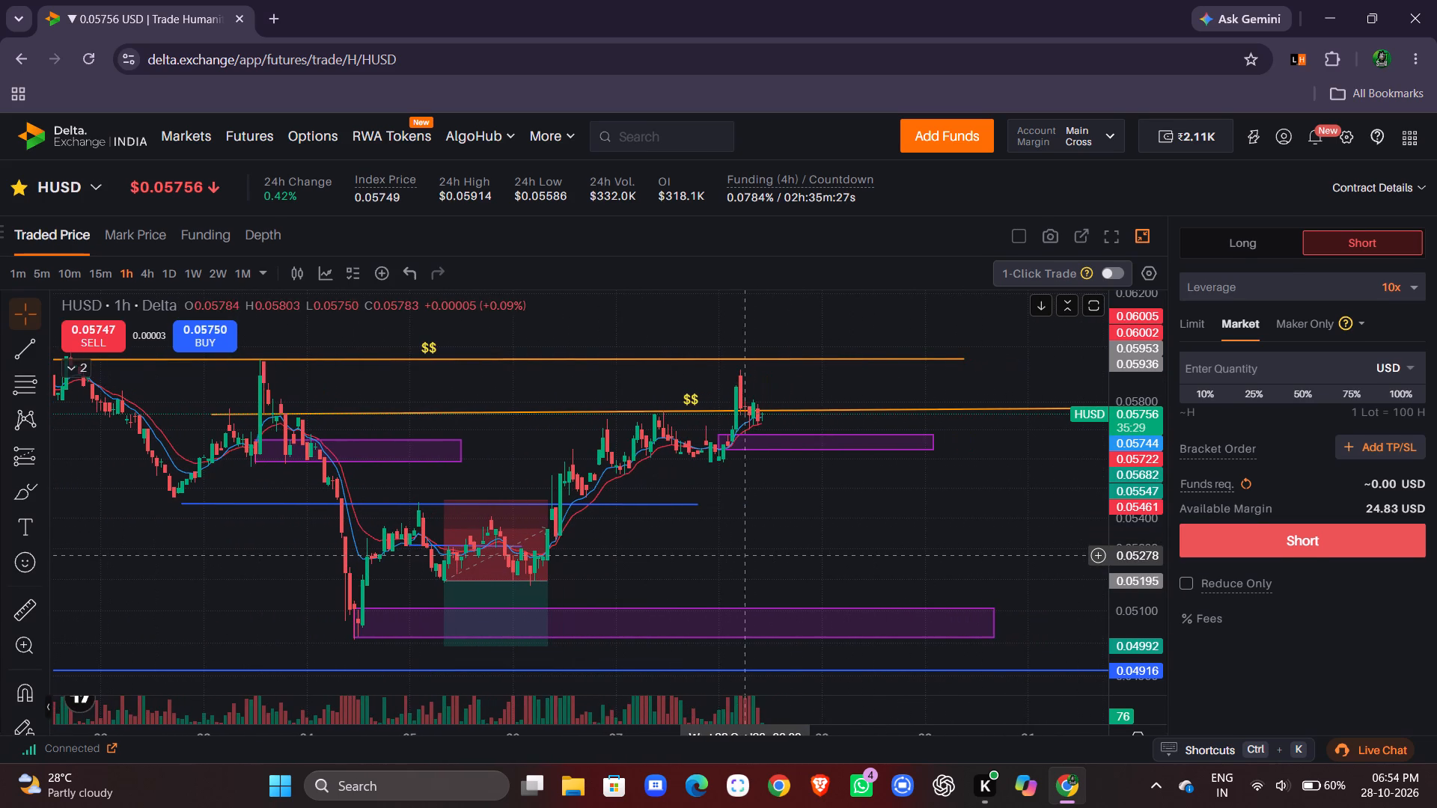
click(794, 554)
scroll(794, 554, left, 1)
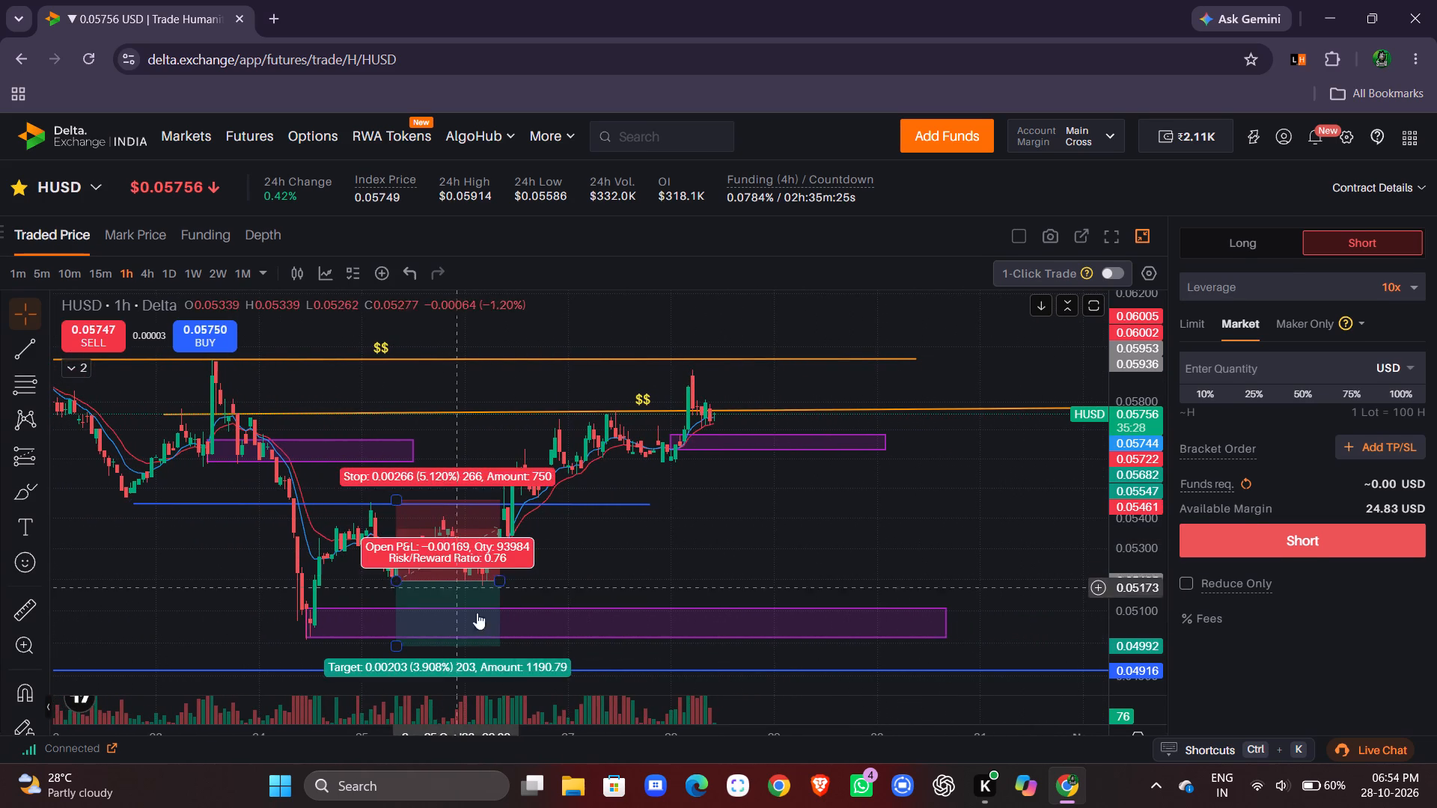
click(726, 548)
scroll(726, 548, left, 1)
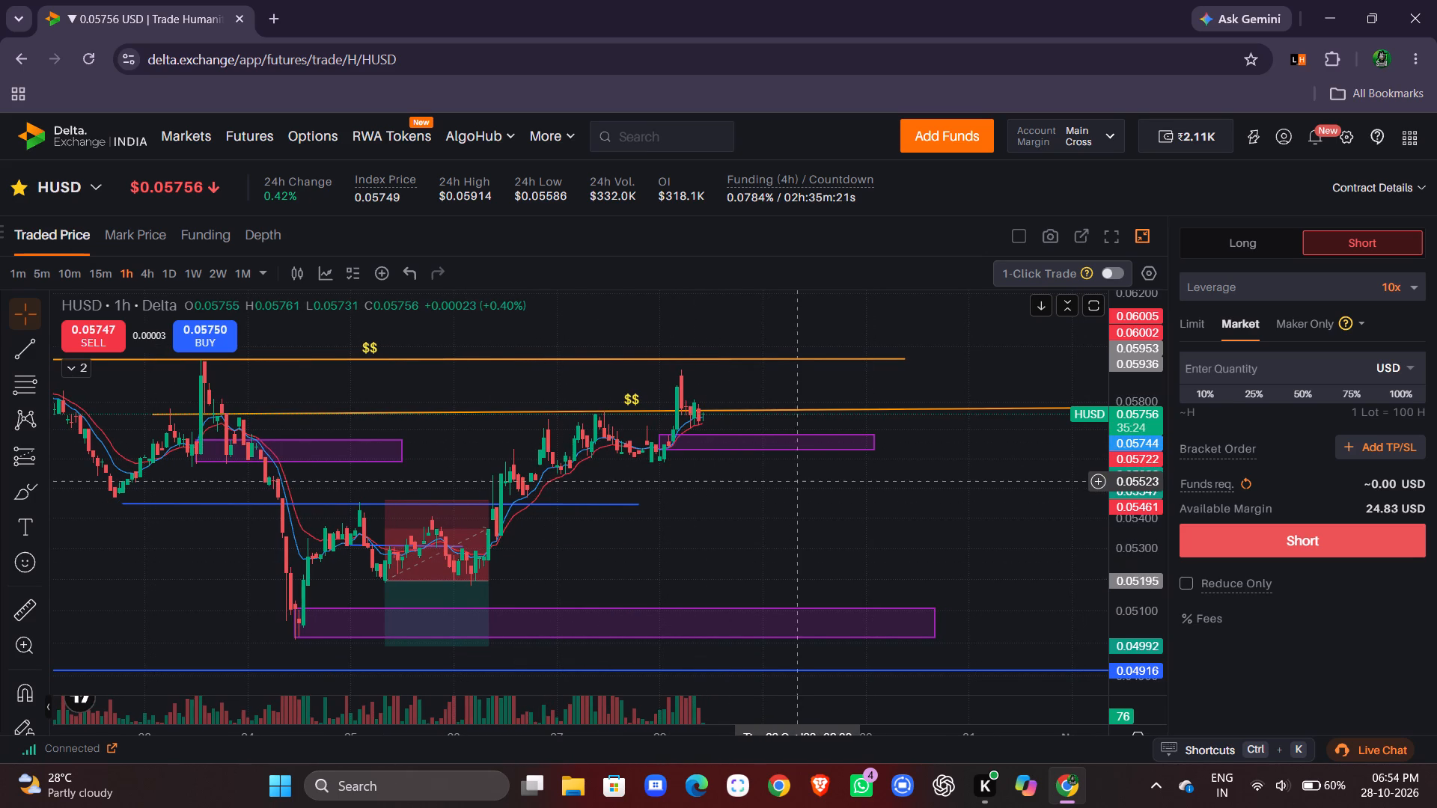
scroll(804, 485, left, 1)
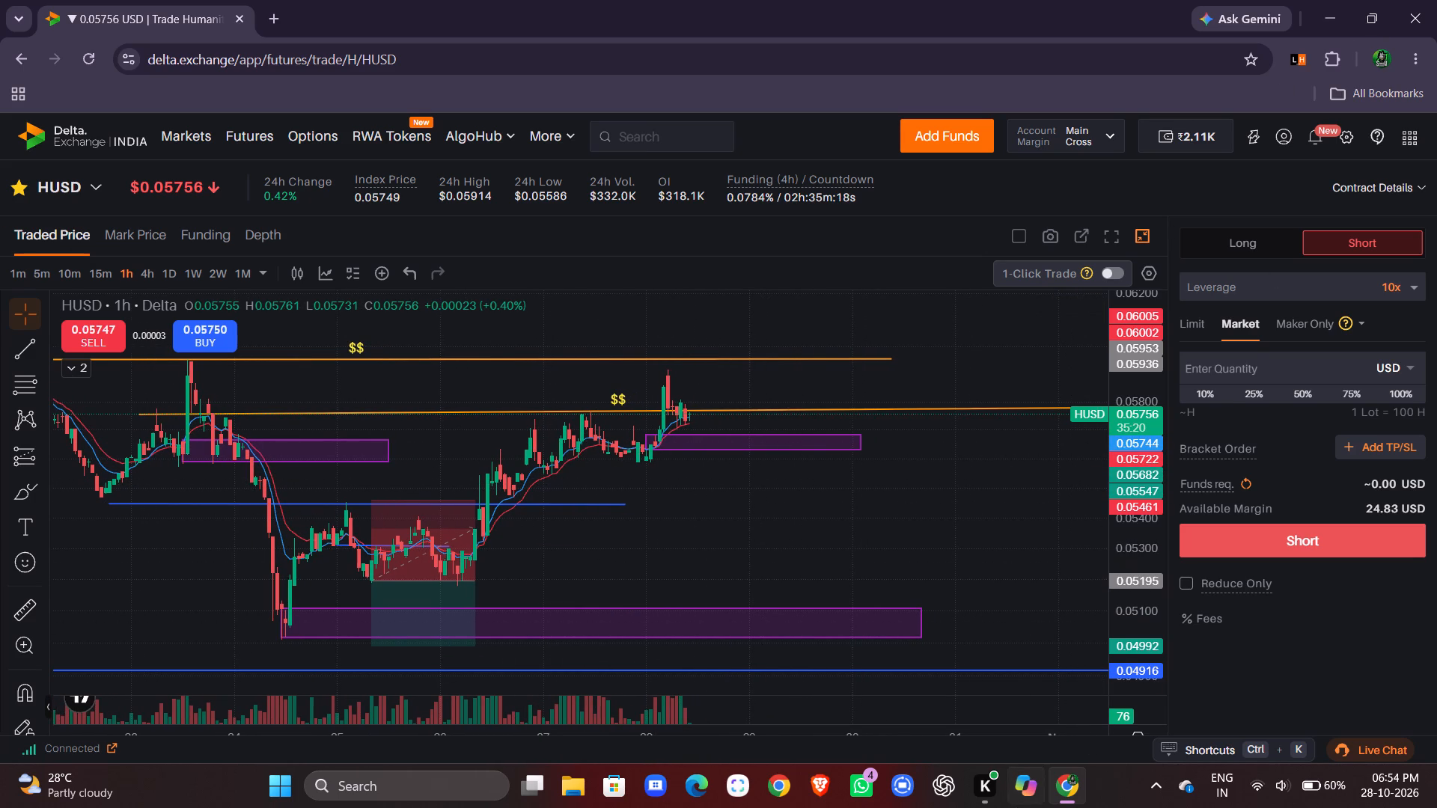
scroll(893, 538, right, 2)
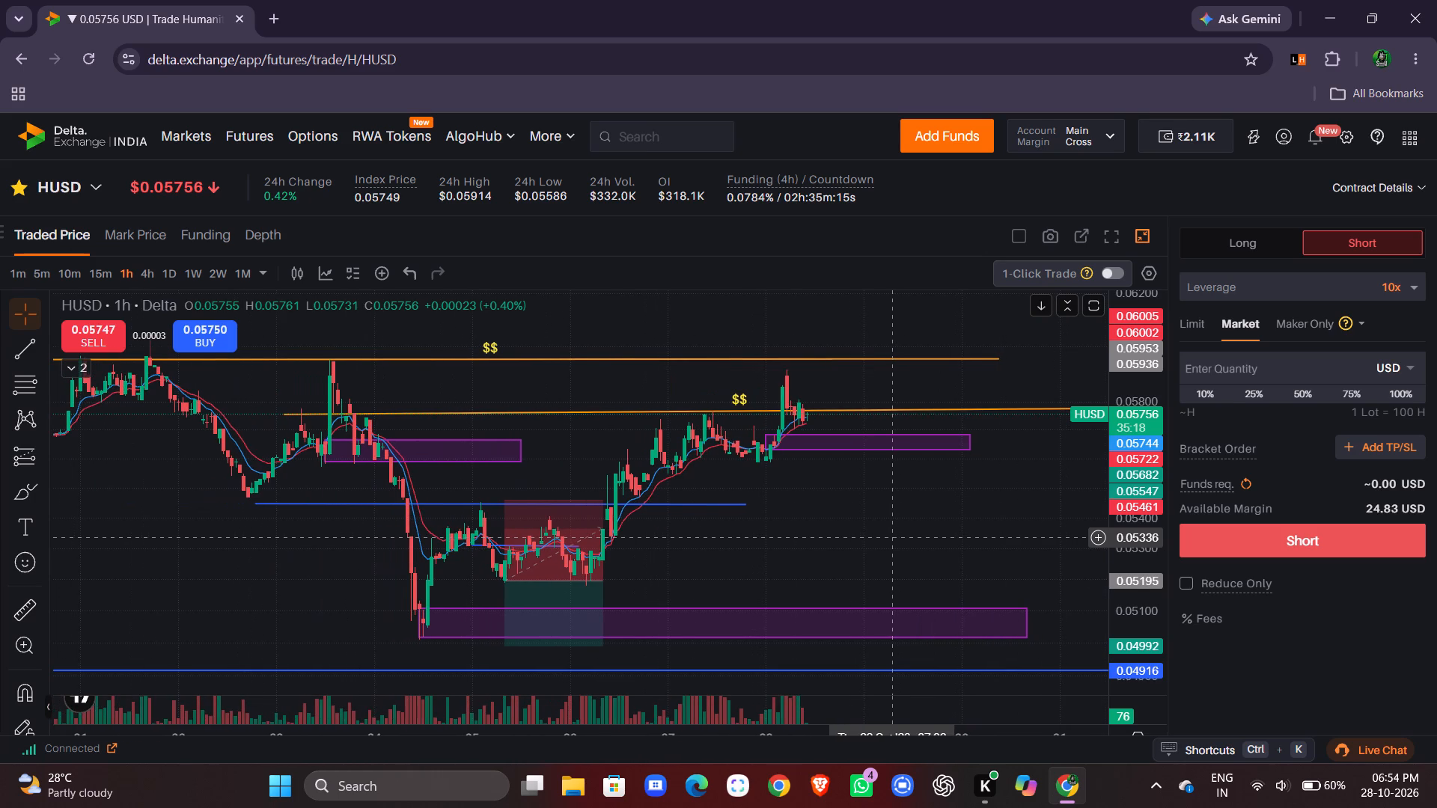
Open the XAUTUSD Tether Gold Token Perpetual trading page from the futures contracts.
click(64, 178)
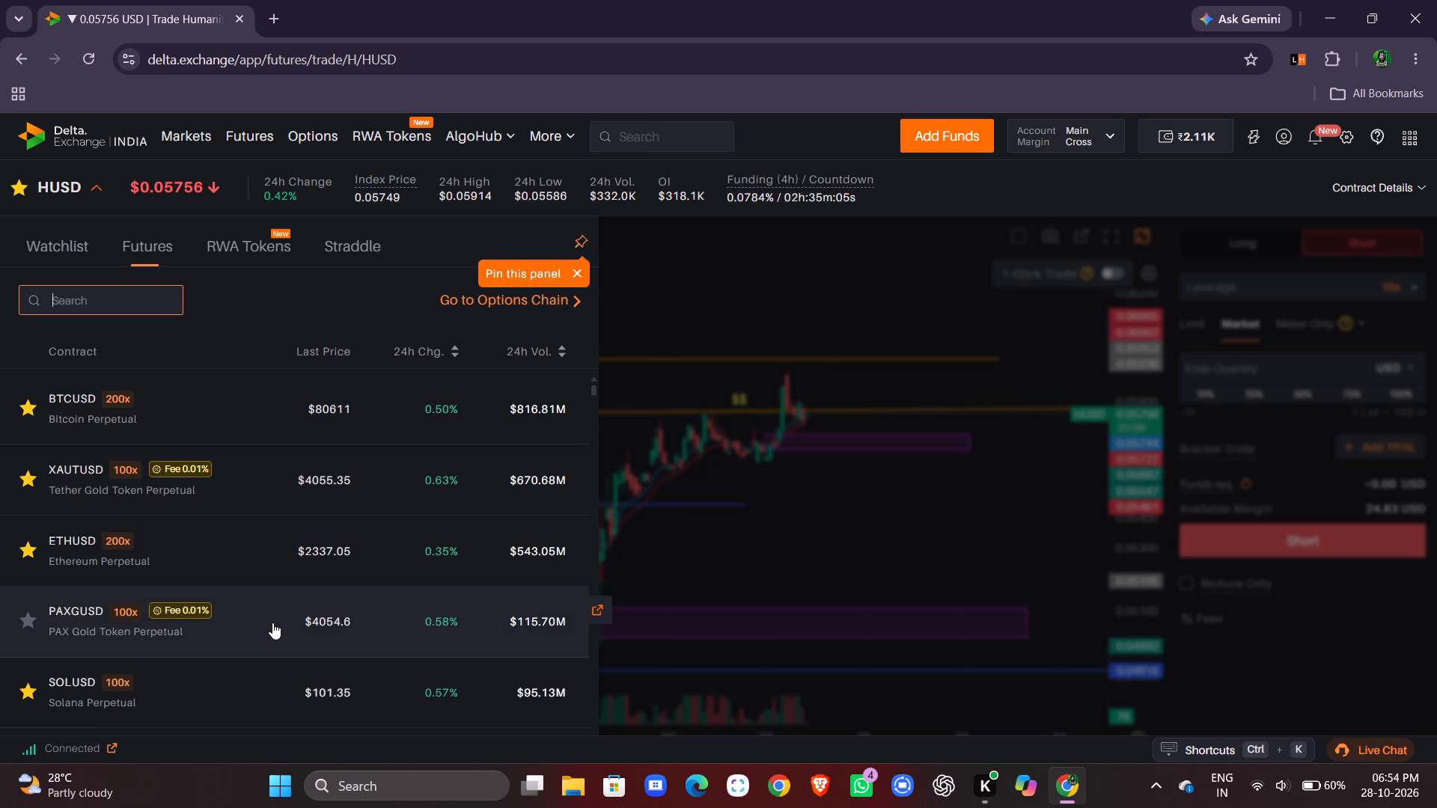
click(242, 460)
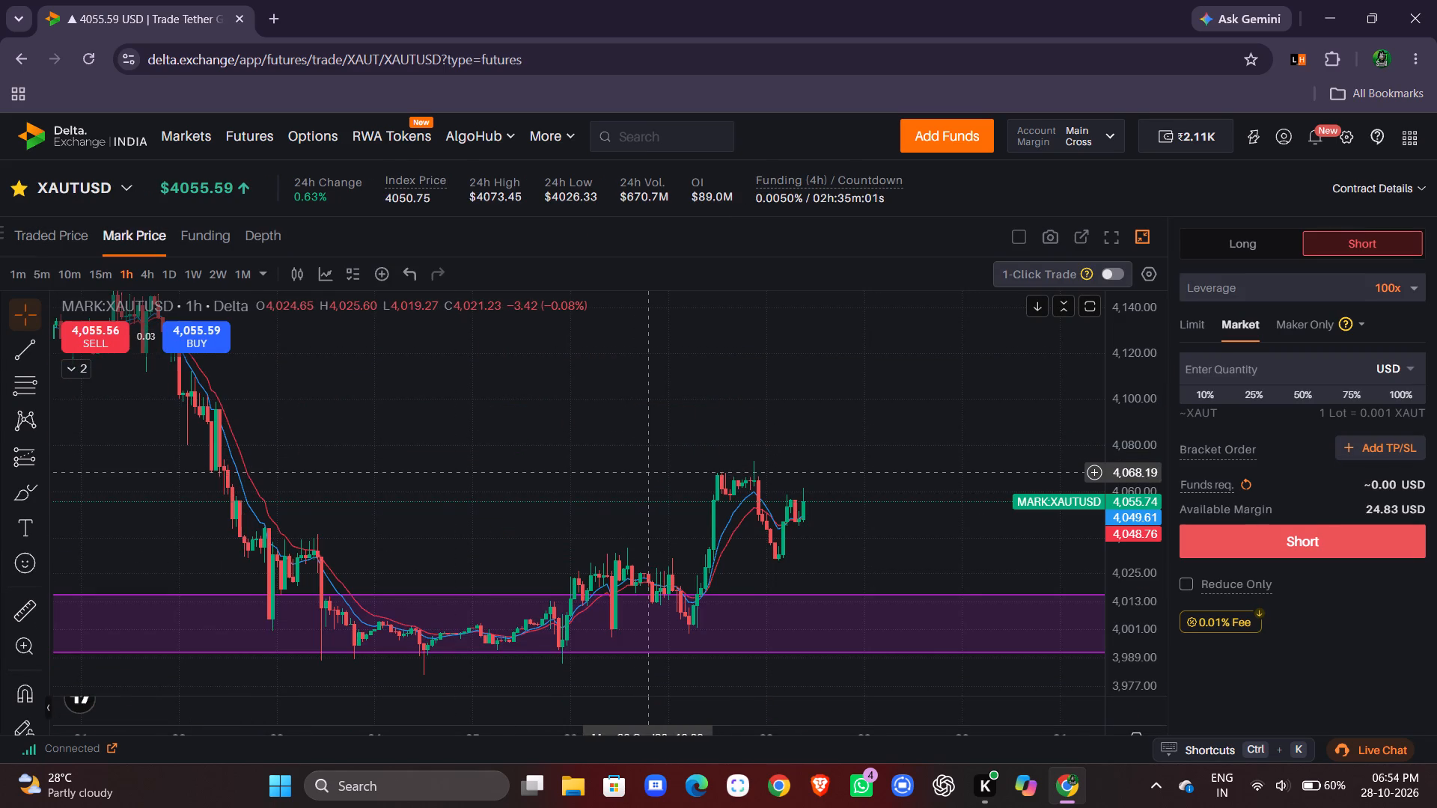
Delete the purple zone spanning about 3,991 to 4,015 on the XAUTUSD 1-hour chart.
scroll(483, 465, right, 4)
scroll(483, 465, left, 2)
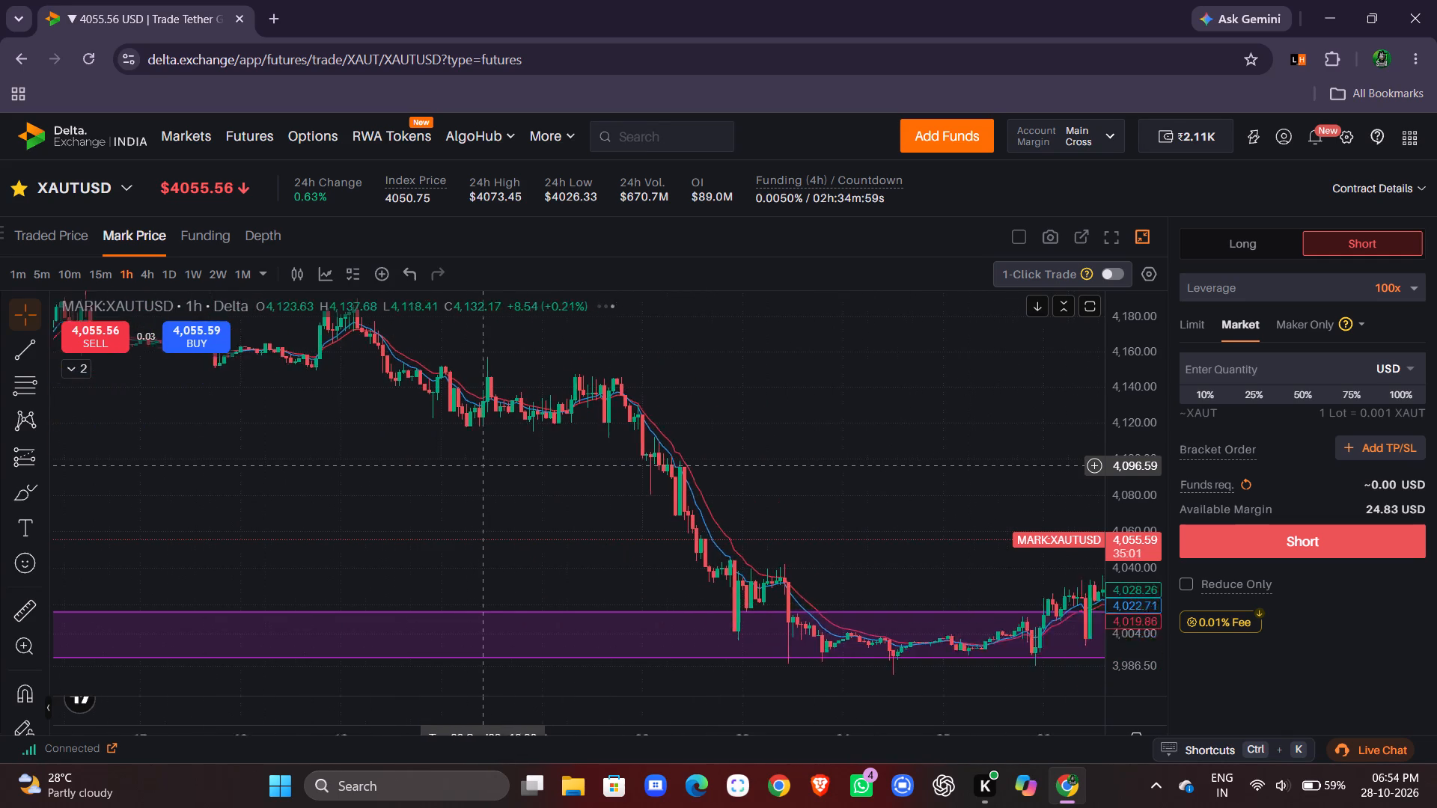
scroll(483, 465, left, 2)
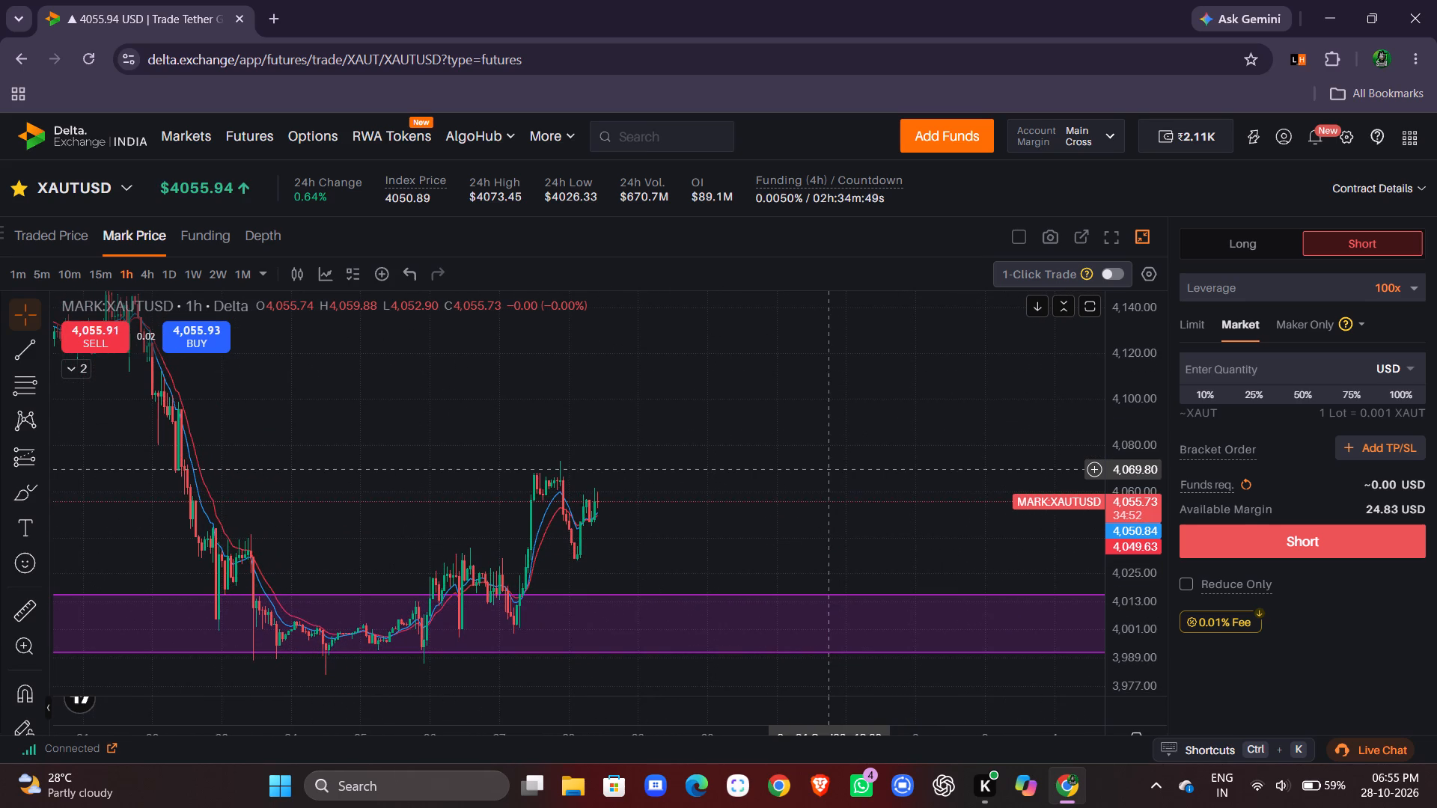
click(736, 626)
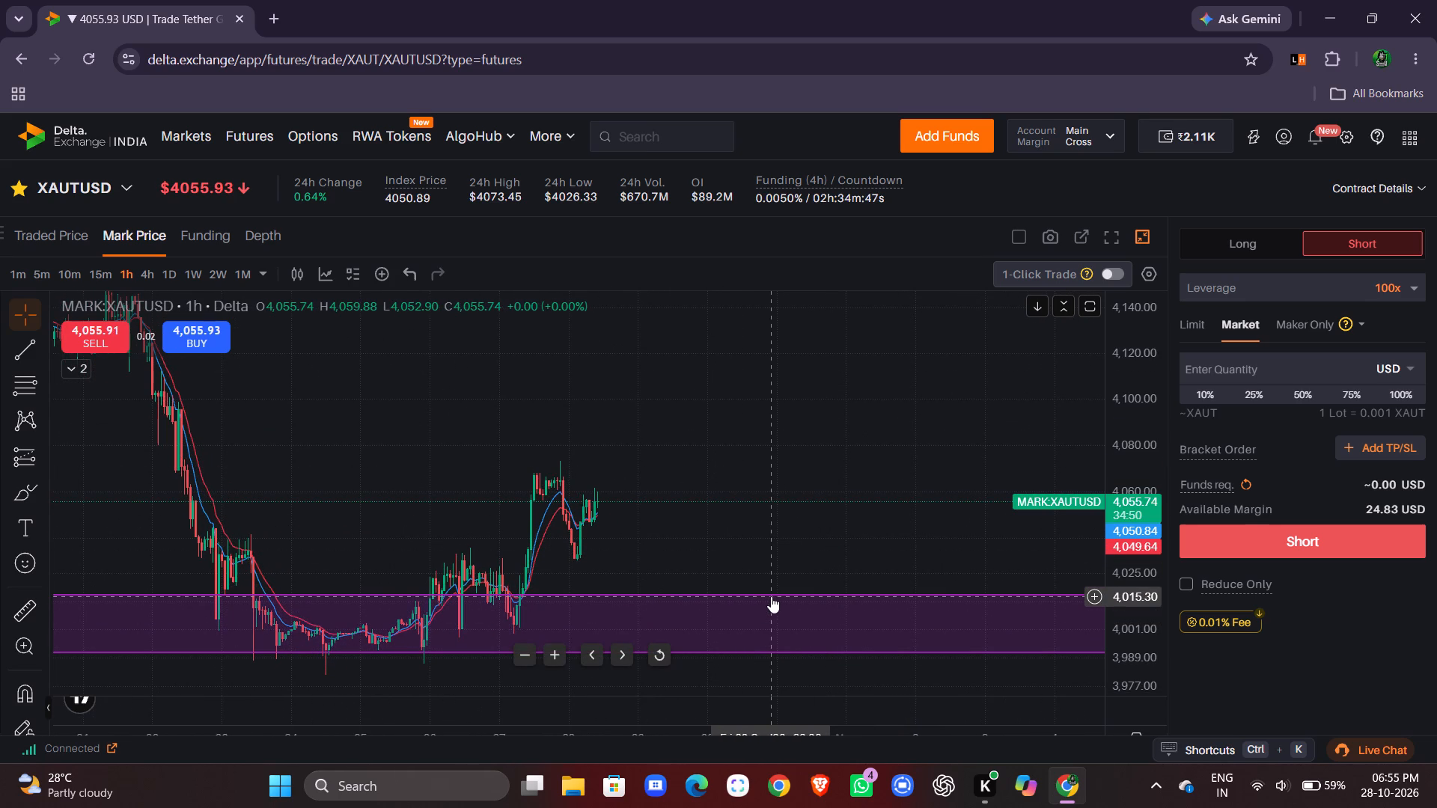
click(771, 596)
click(815, 368)
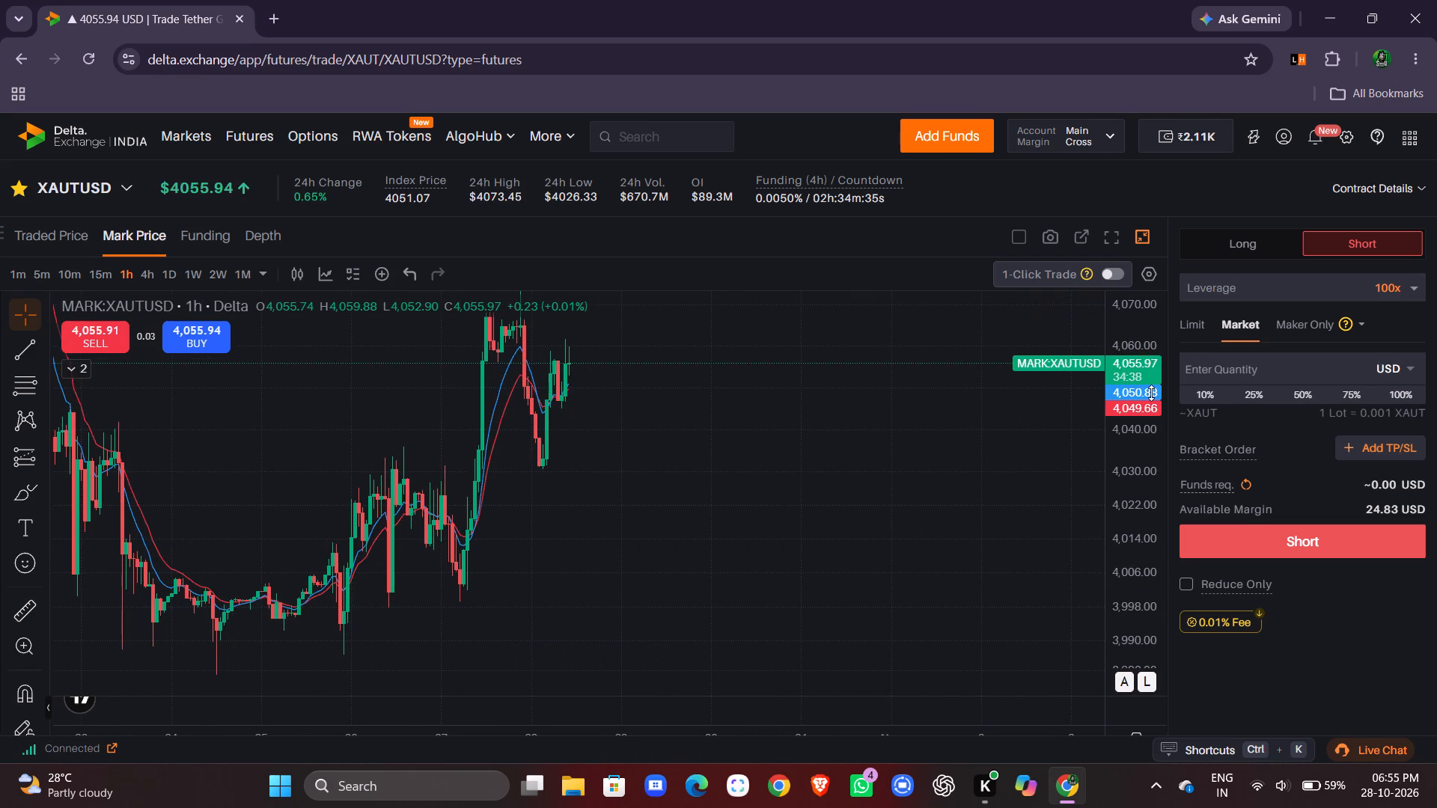
Draw a nearly horizontal trend line along the recent XAUTUSD highs at about 4,067, from 27 October 01:00 to past the latest candle.
drag(1151, 393, 1119, 571)
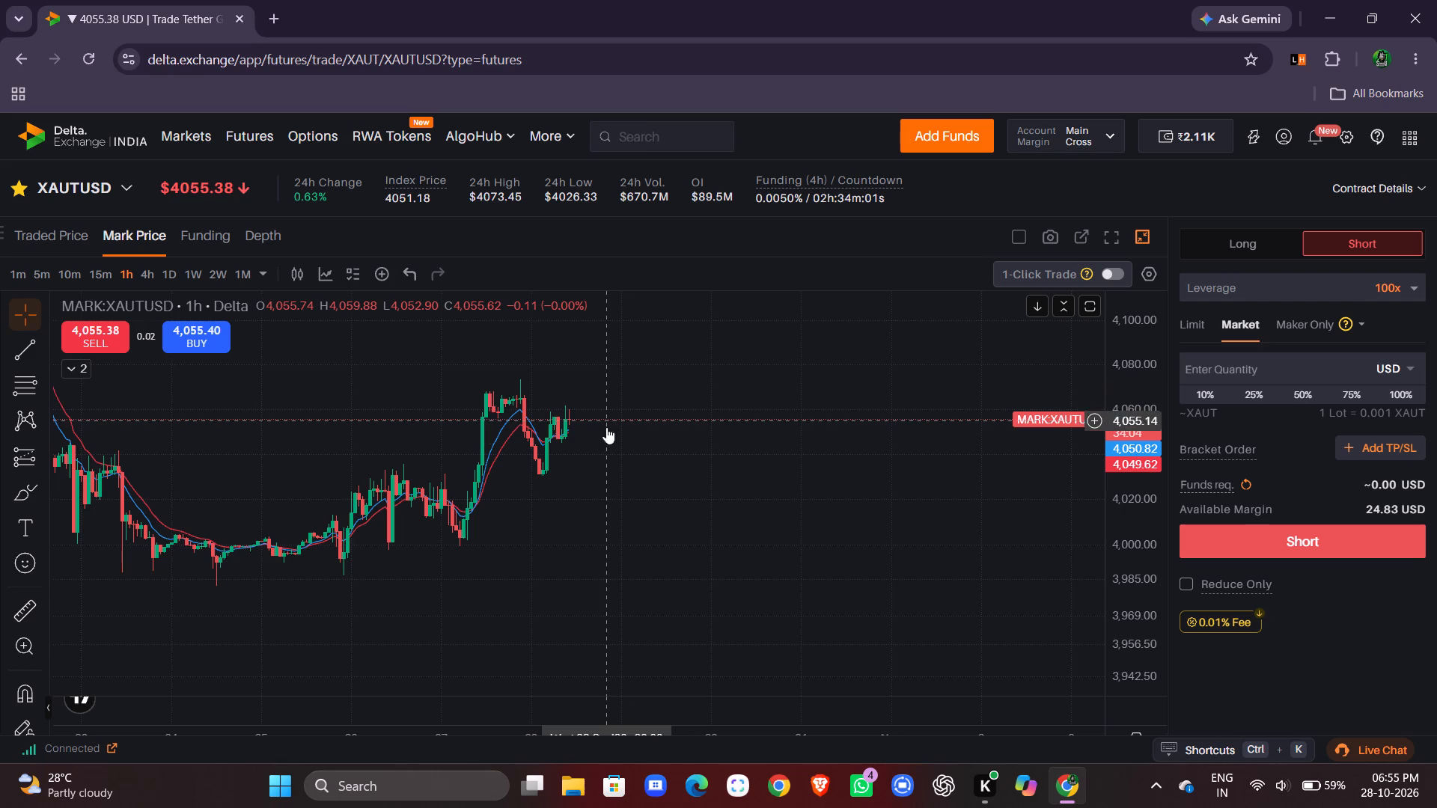
scroll(622, 362, left, 1)
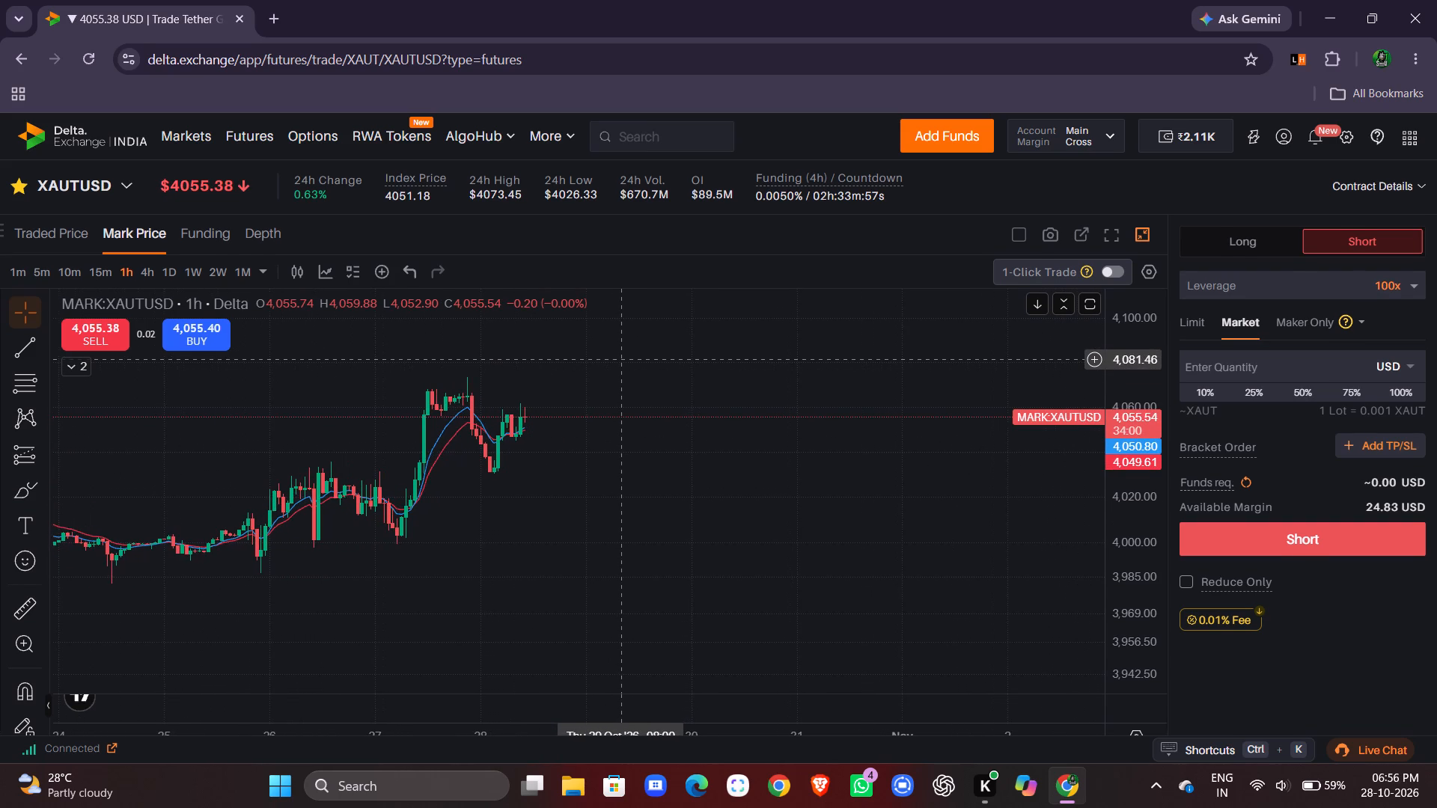
drag(626, 489, 663, 589)
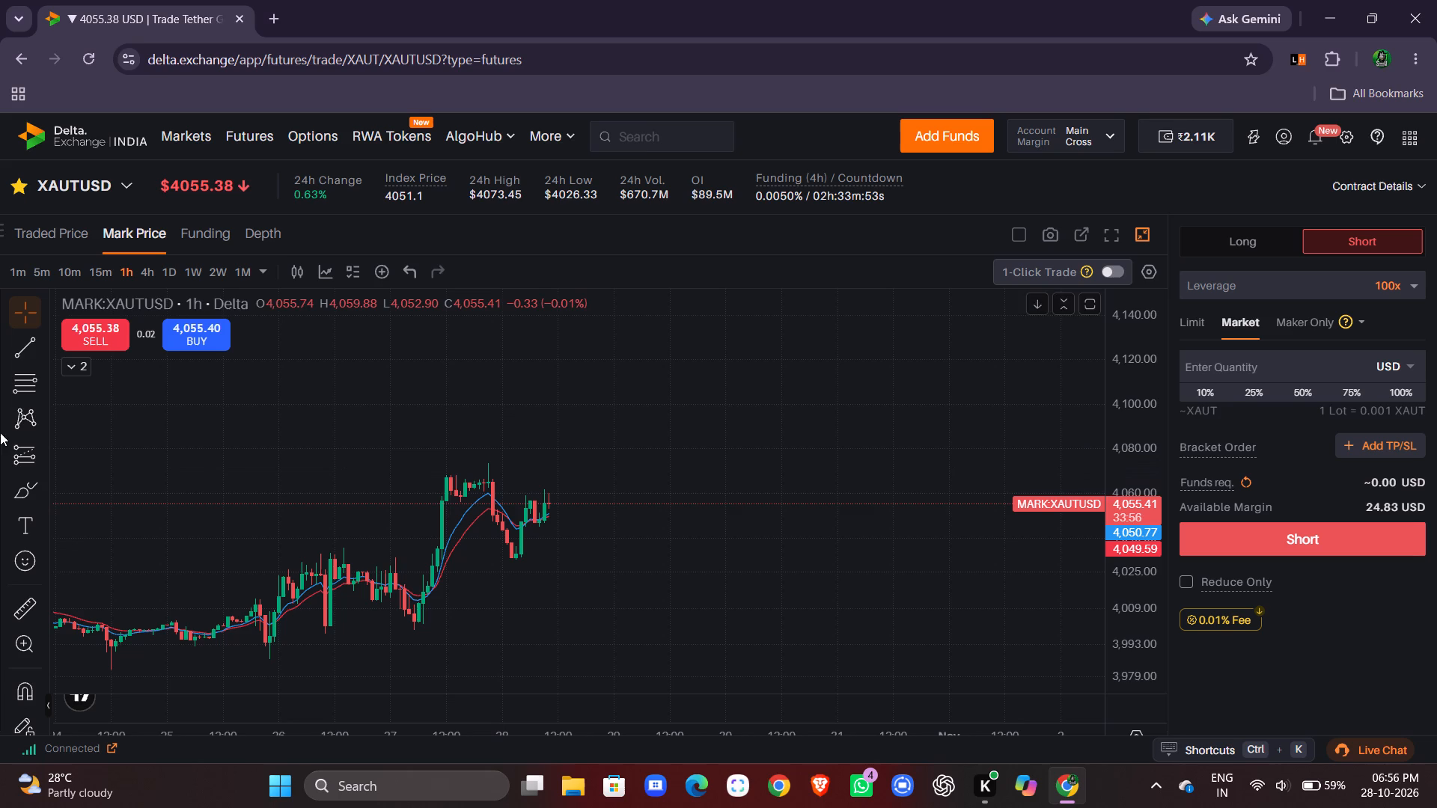
click(27, 336)
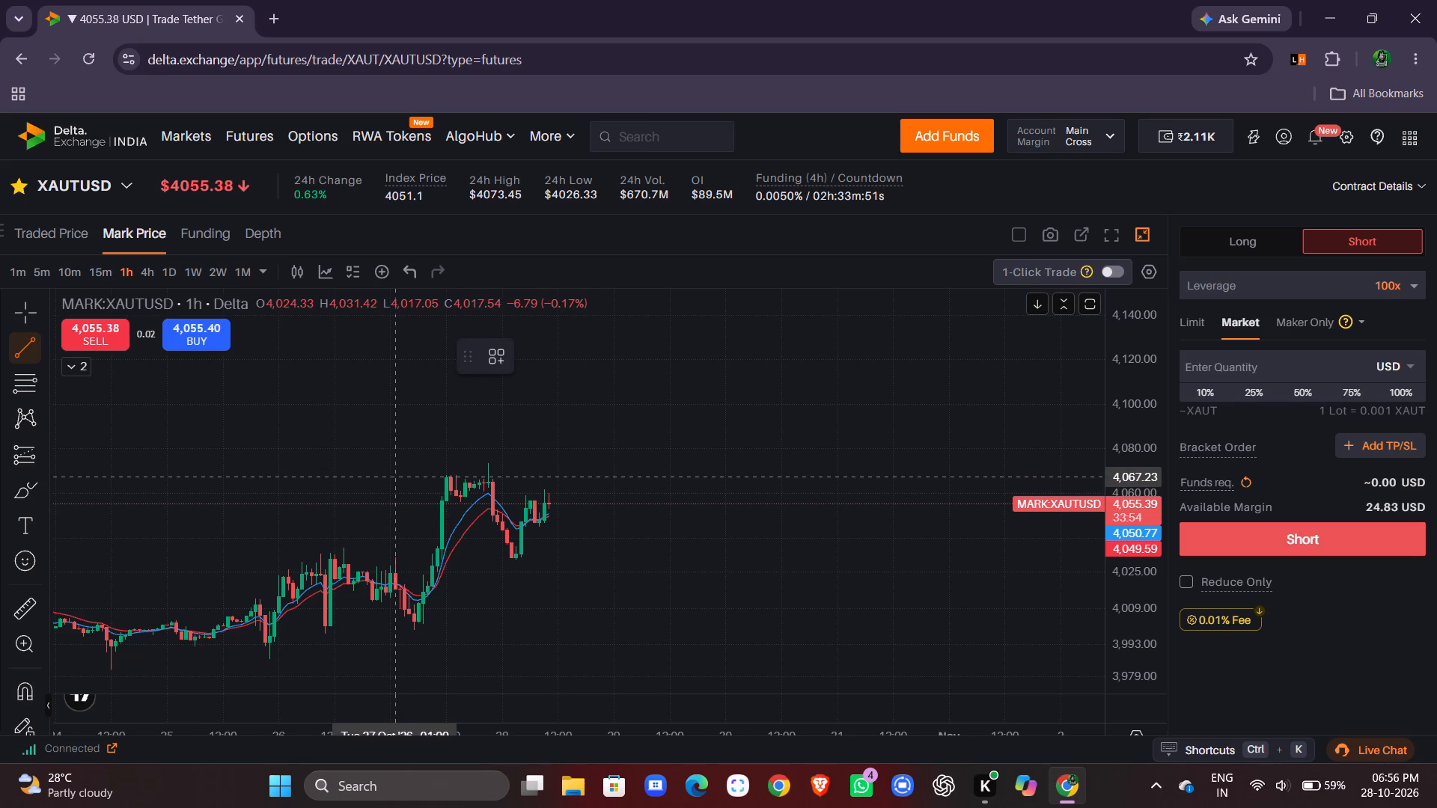
drag(397, 477, 731, 484)
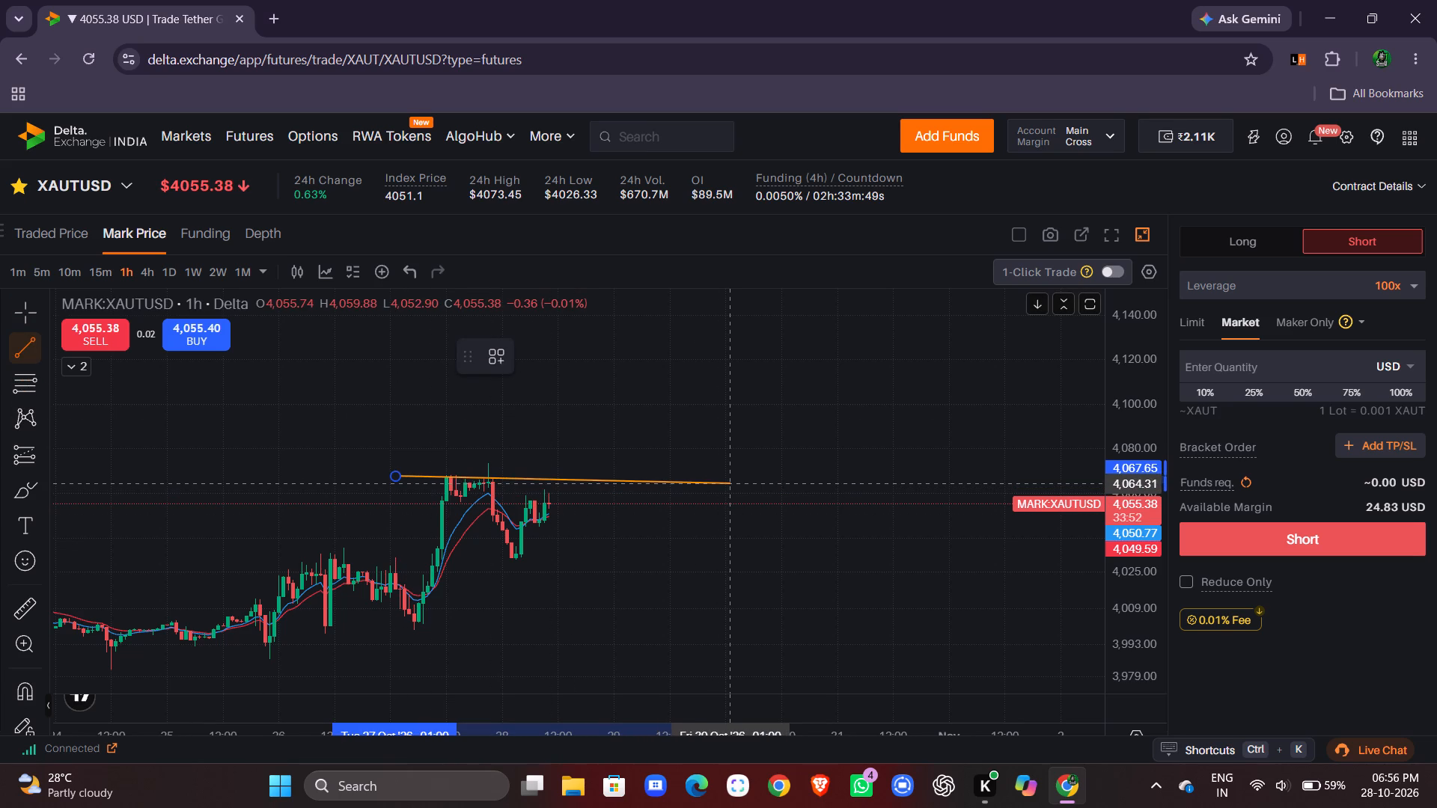
drag(731, 484, 575, 474)
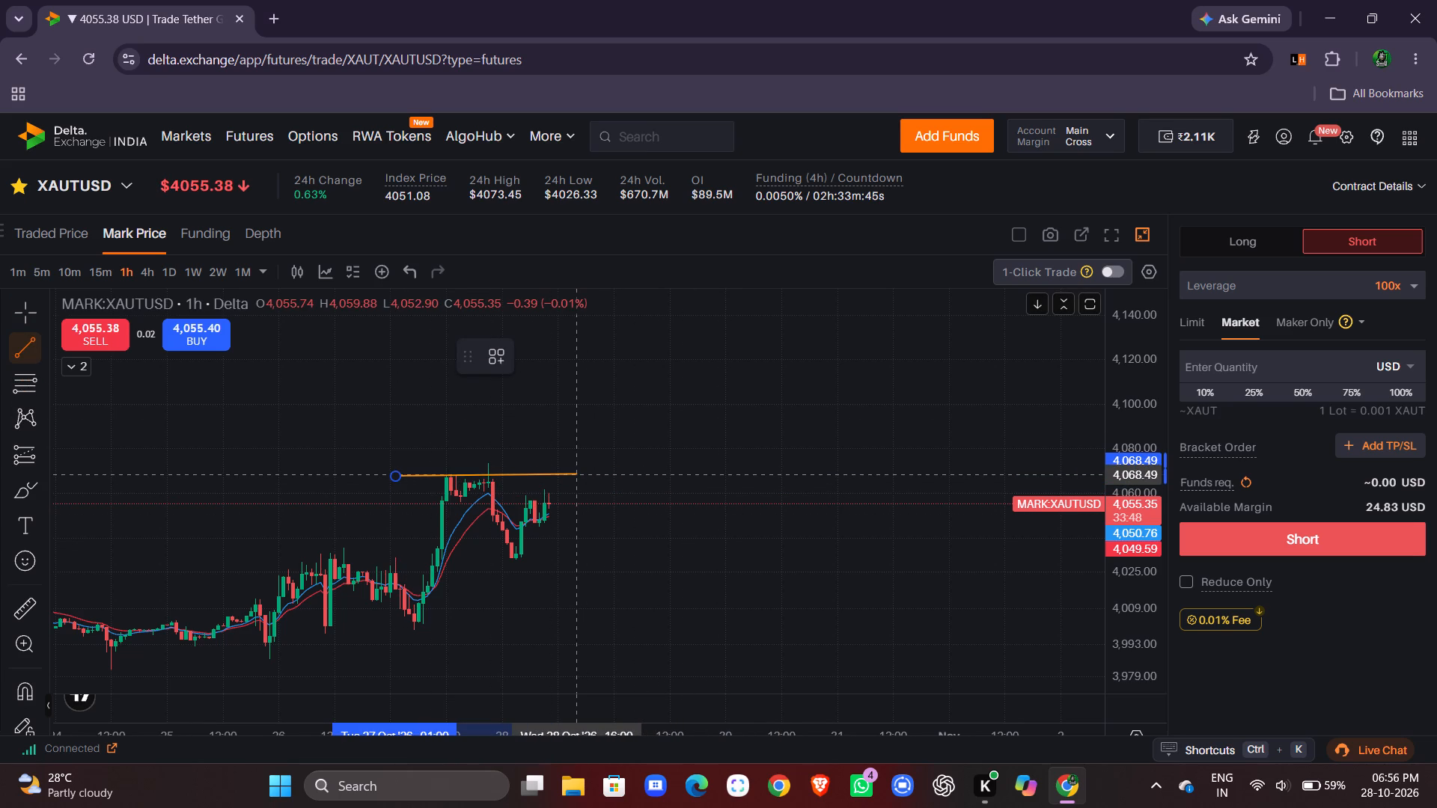
drag(575, 474, 577, 481)
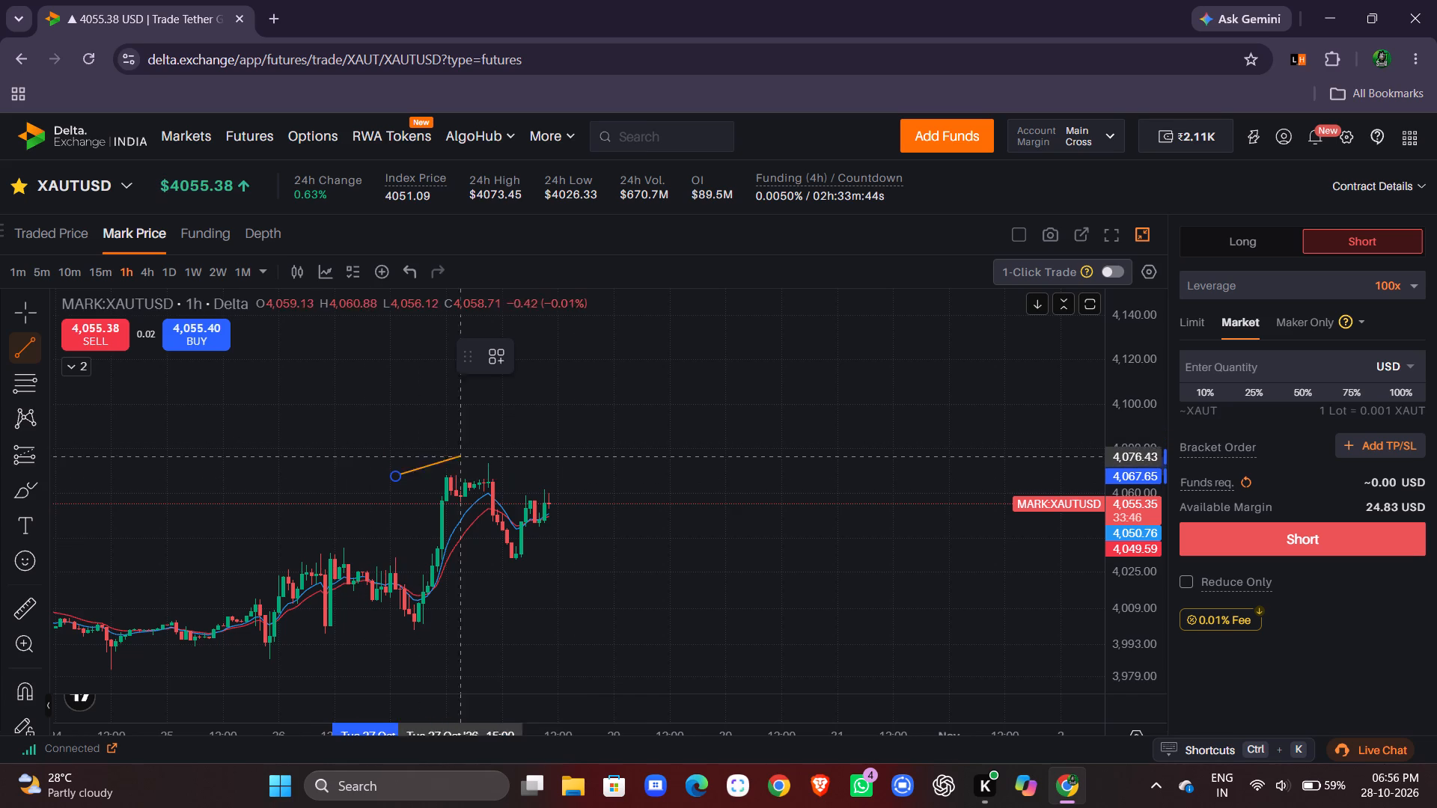
click(567, 475)
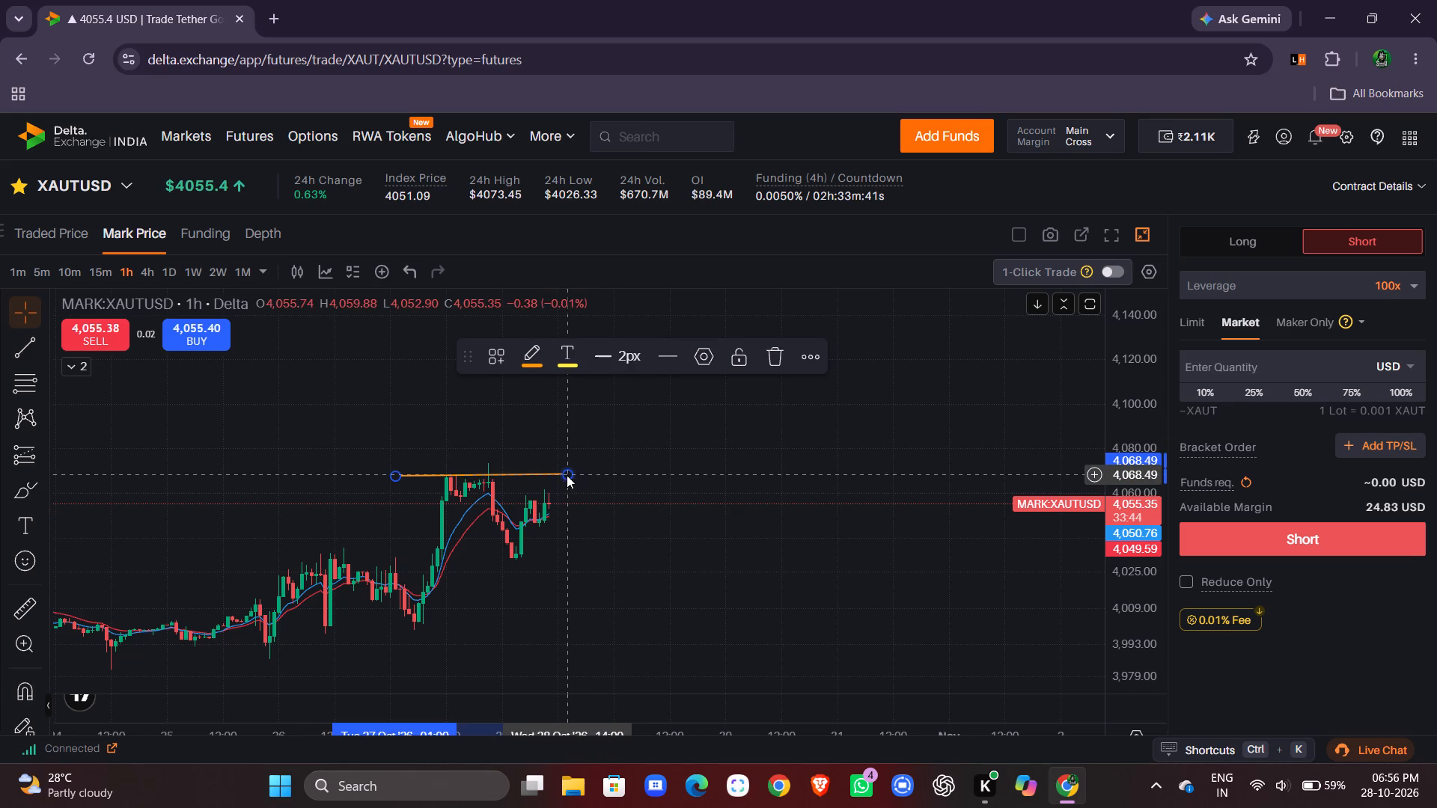
click(569, 474)
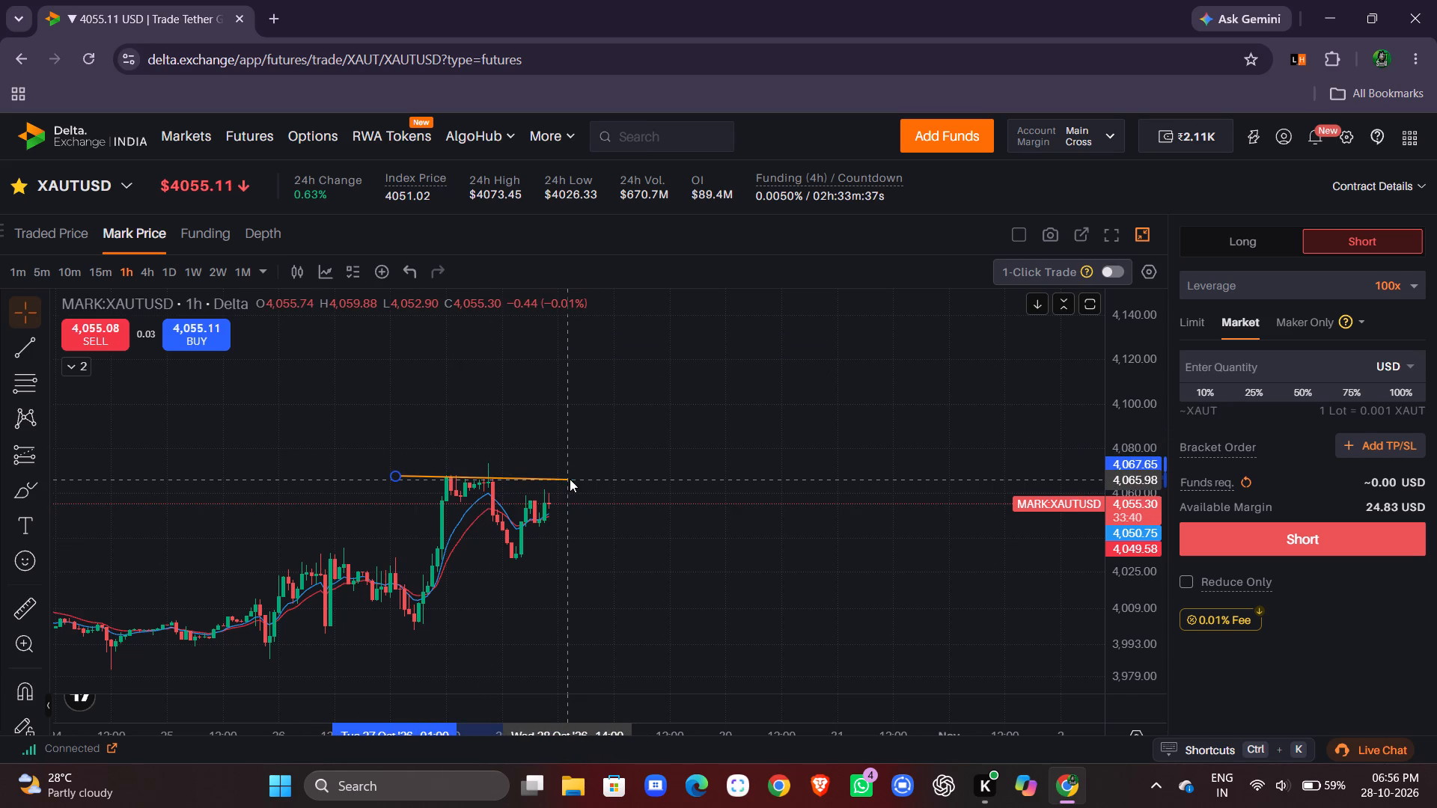
click(624, 478)
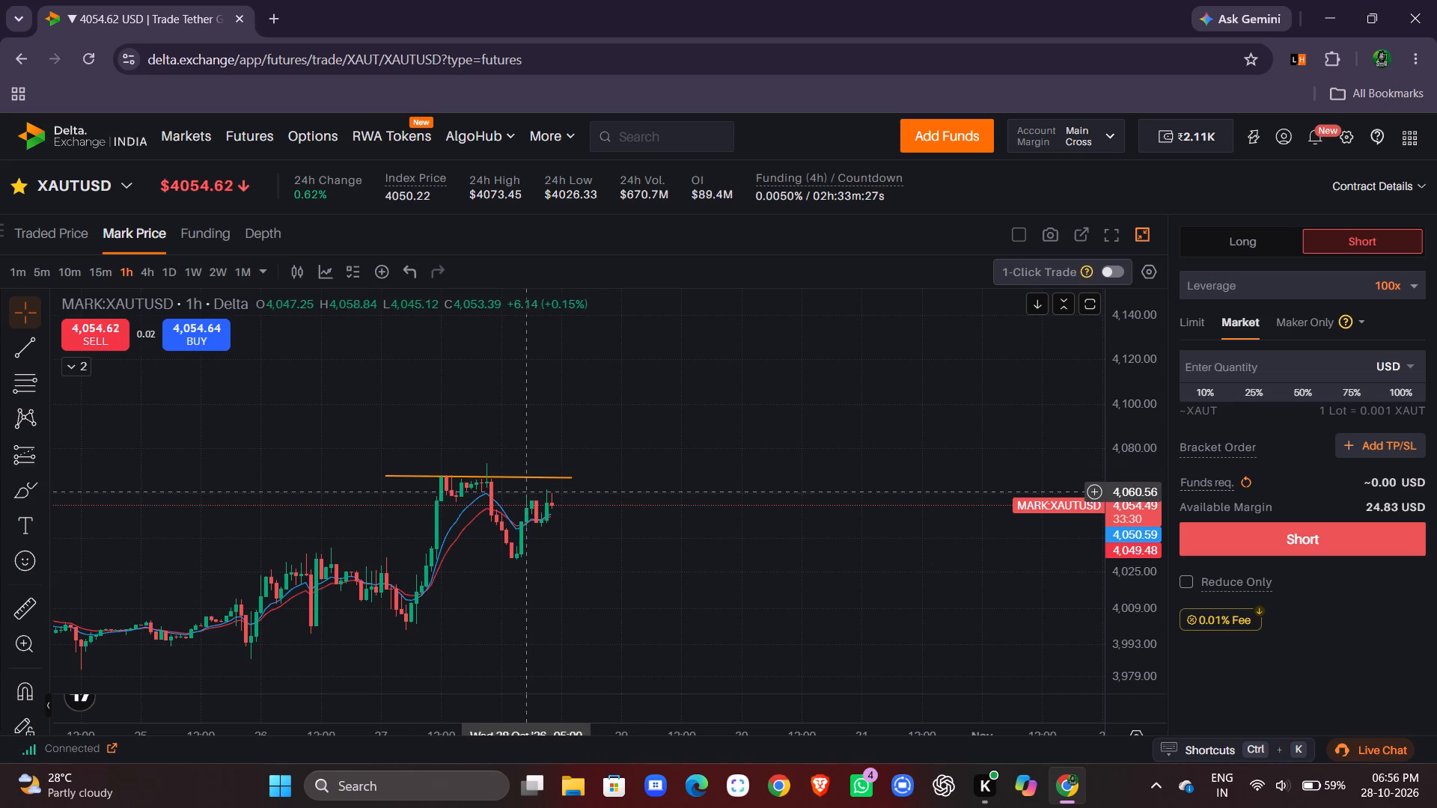
Examine the XAUTUSD 1-hour price action before and around the orange trend line.
scroll(585, 528, right, 1)
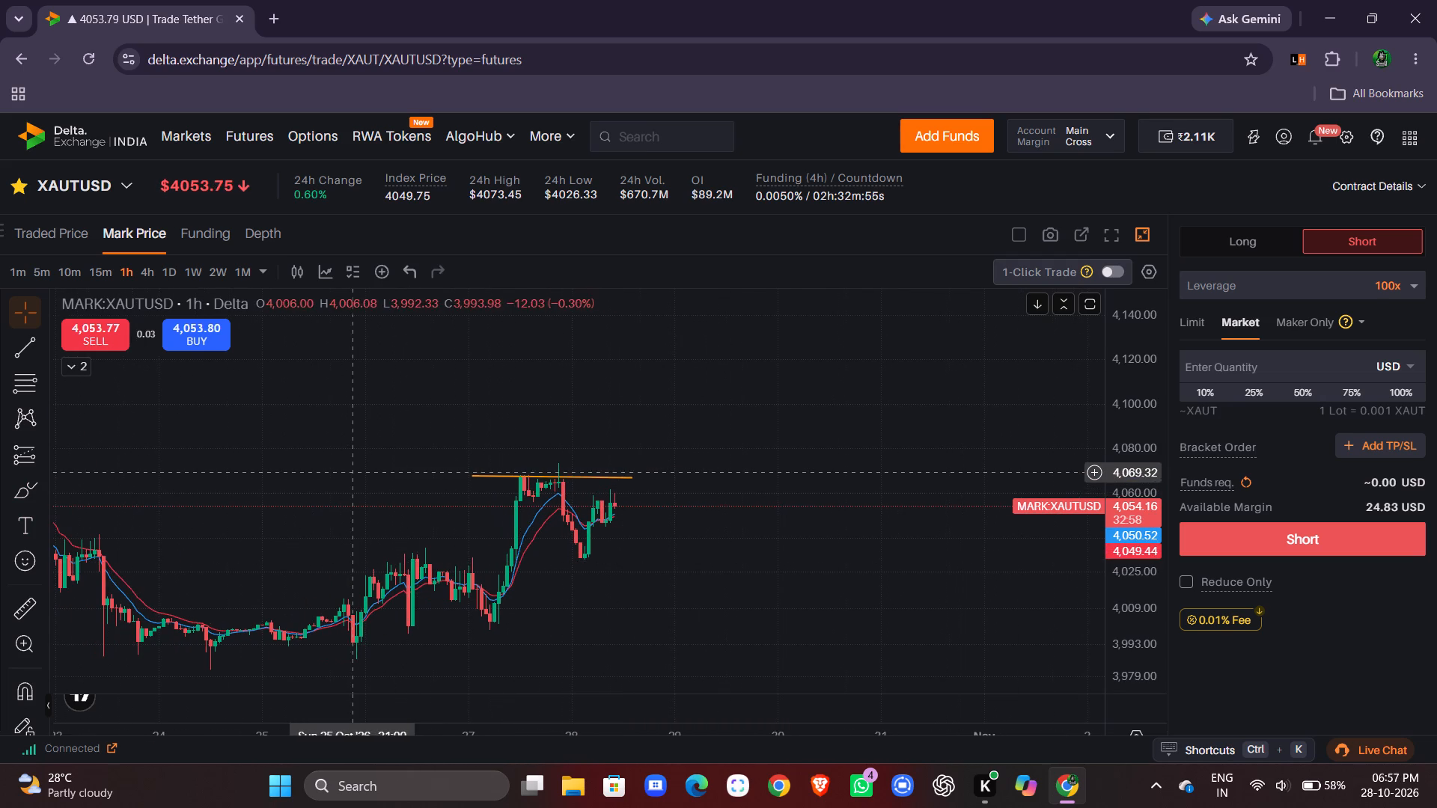
scroll(353, 473, right, 4)
scroll(353, 473, left, 2)
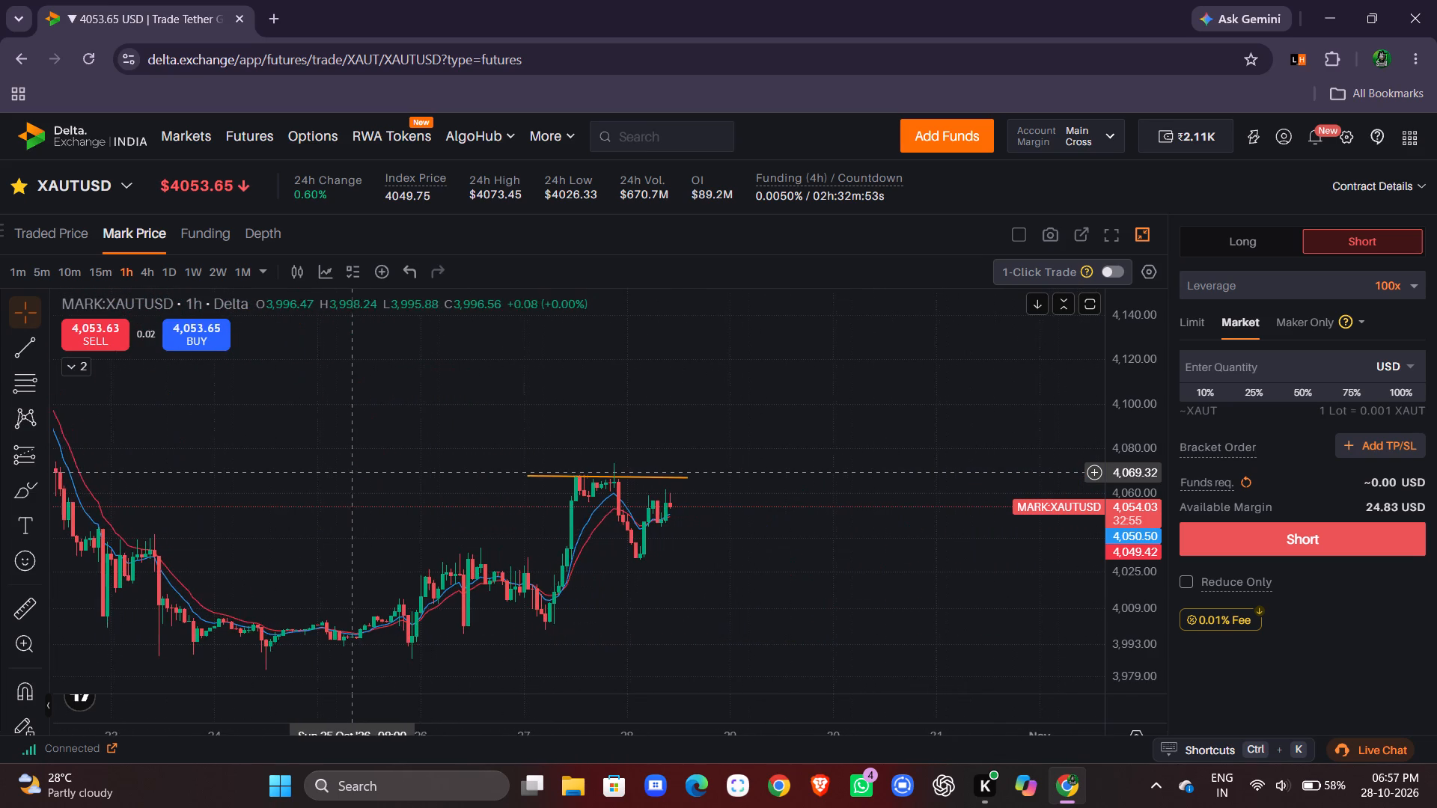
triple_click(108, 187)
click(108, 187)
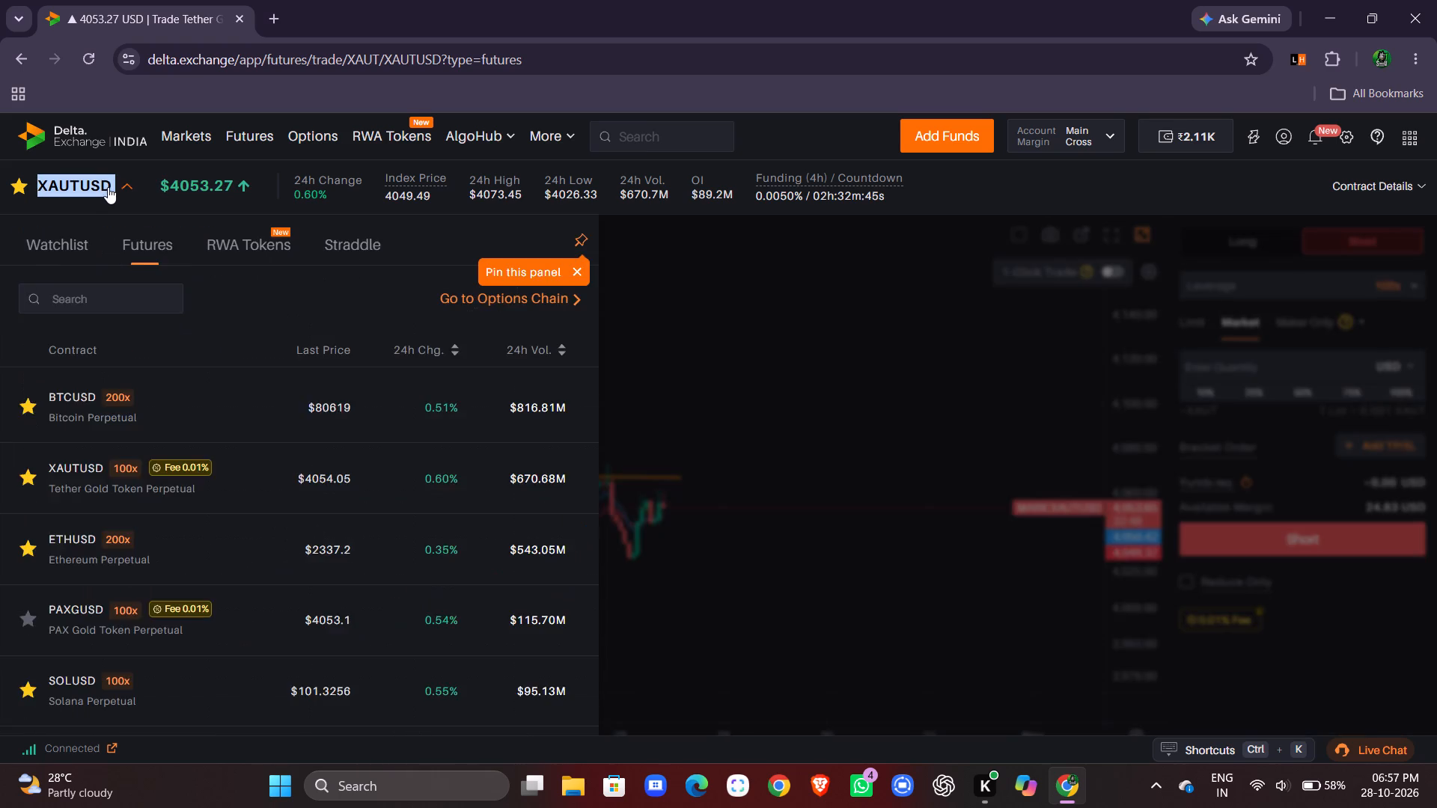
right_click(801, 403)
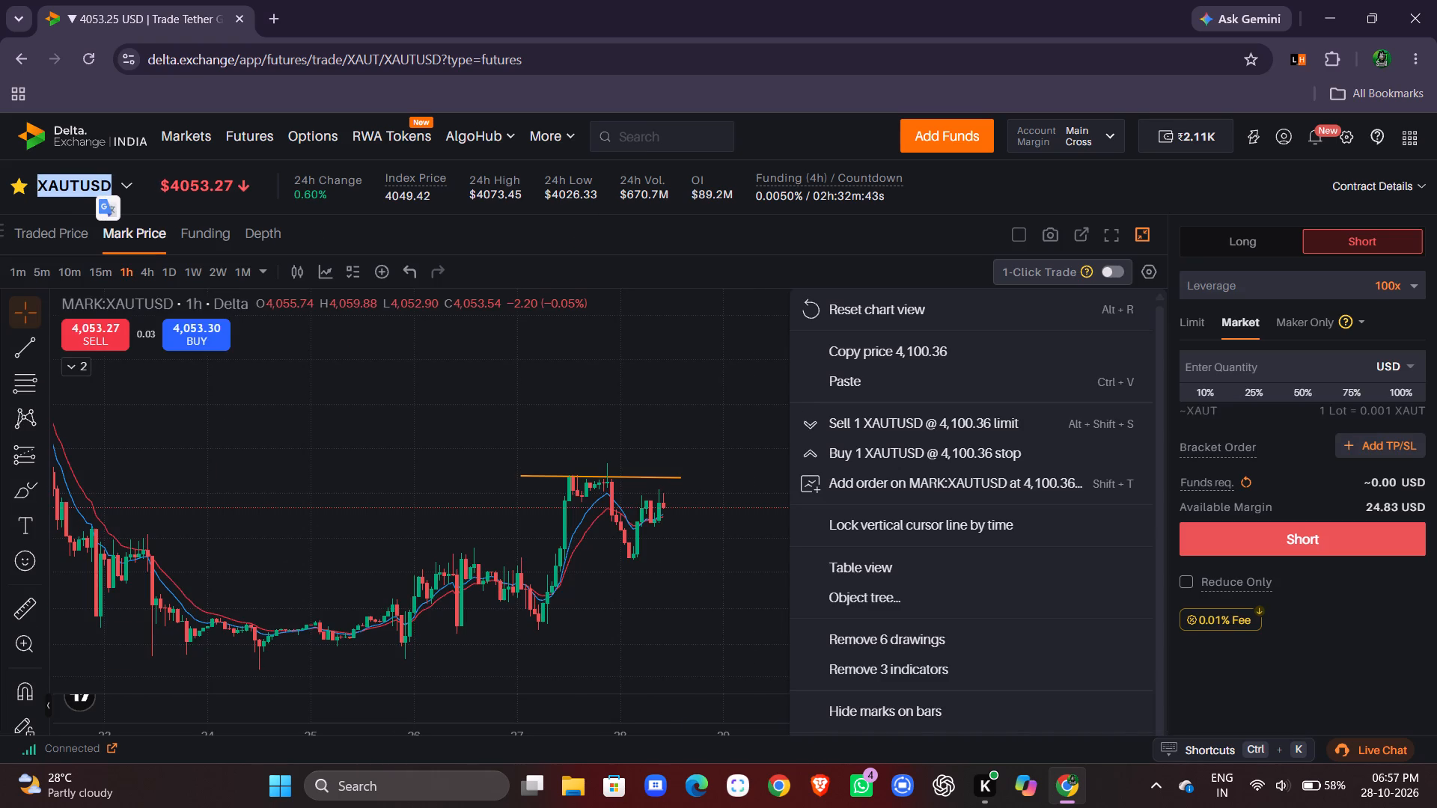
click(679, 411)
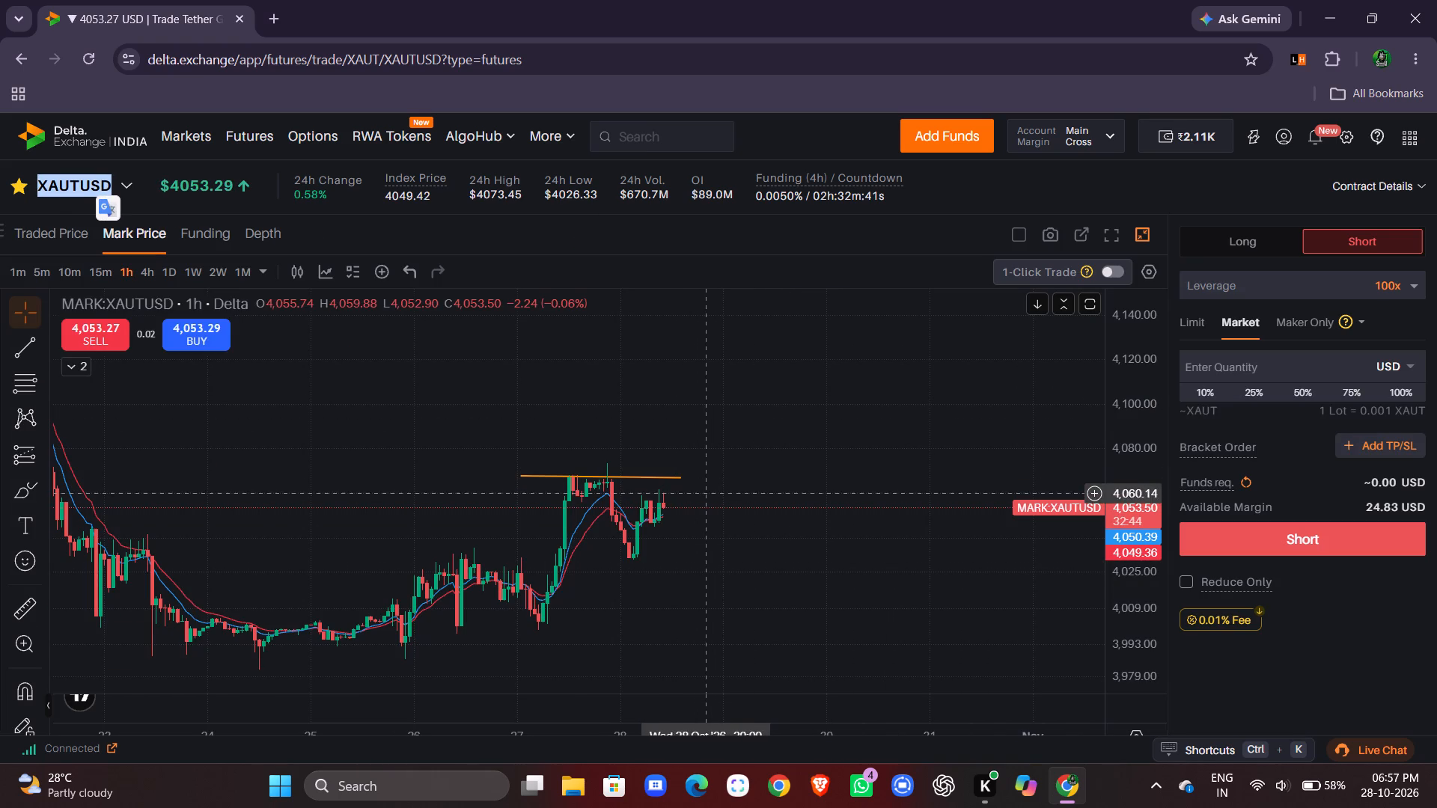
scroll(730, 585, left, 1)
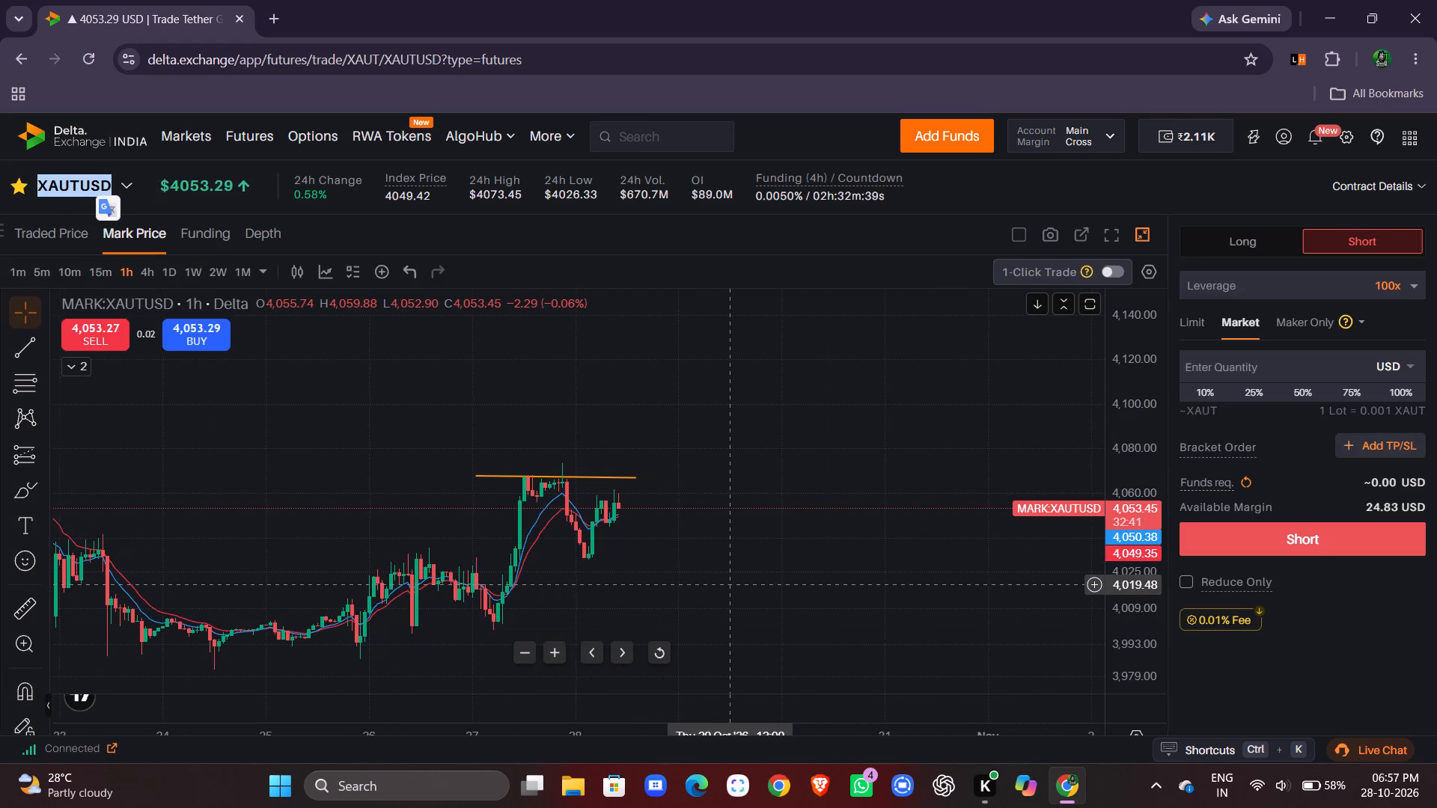
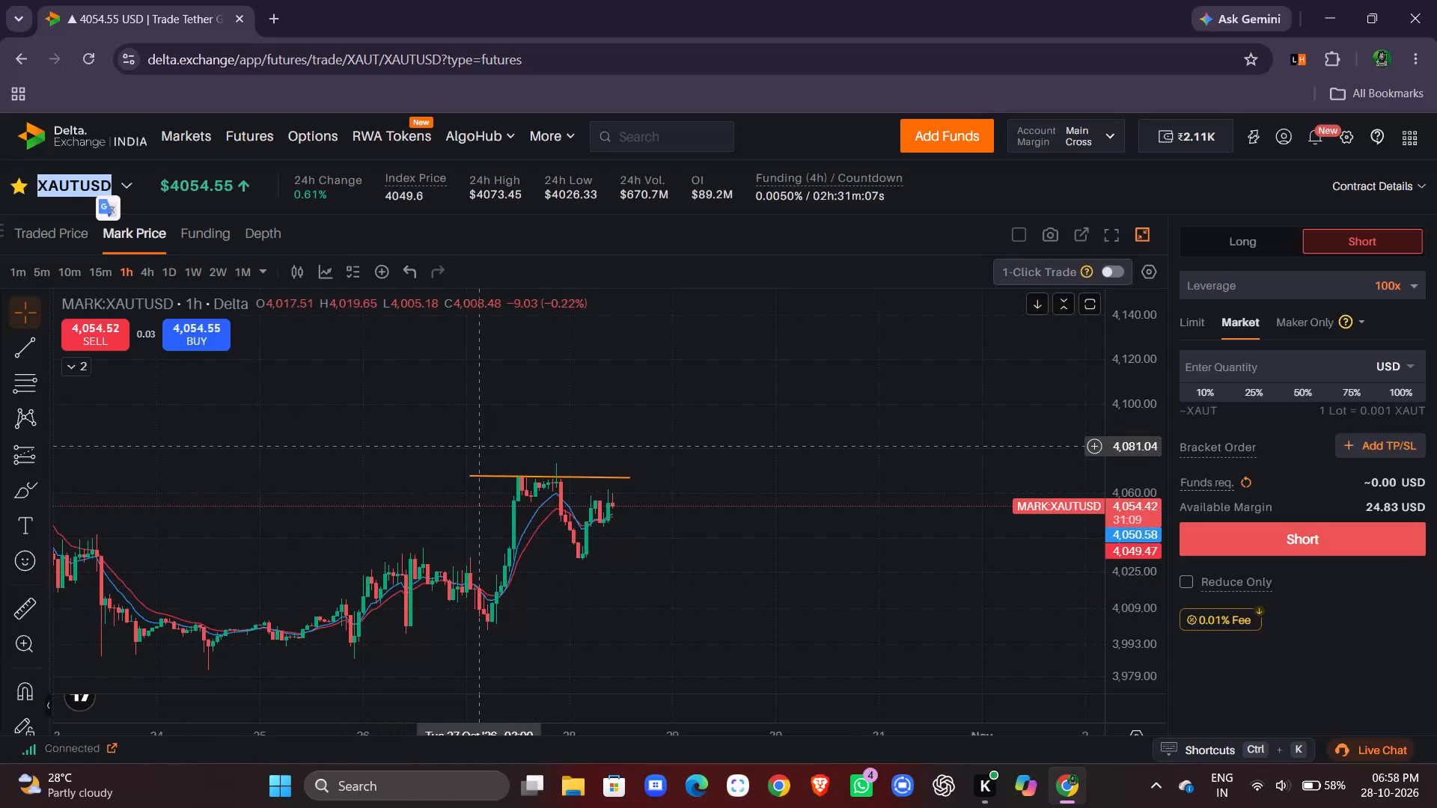
Examine the XAUTUSD 1-hour price action from 22 October up to the latest candles below the orange trend line.
scroll(480, 447, right, 1)
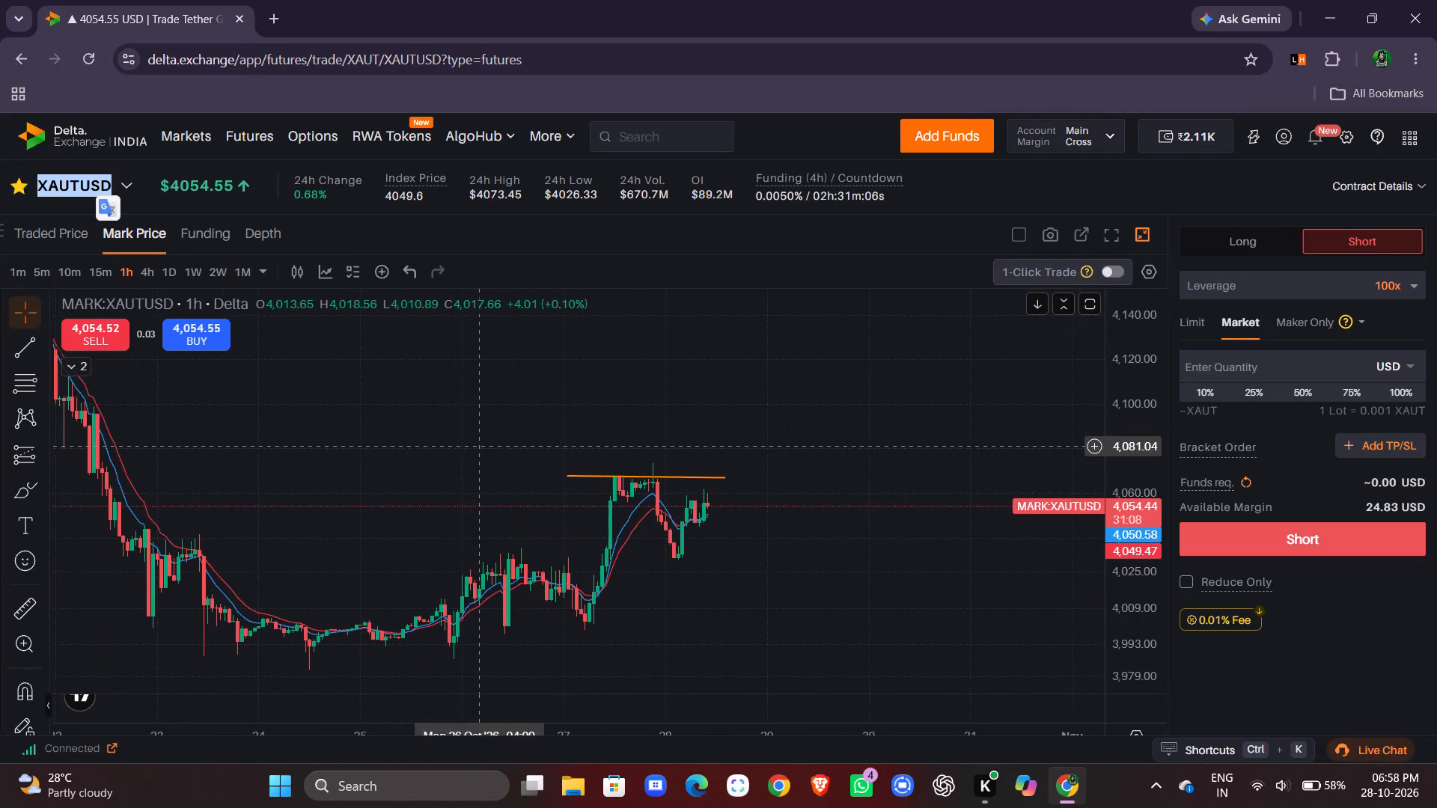
drag(342, 459, 531, 378)
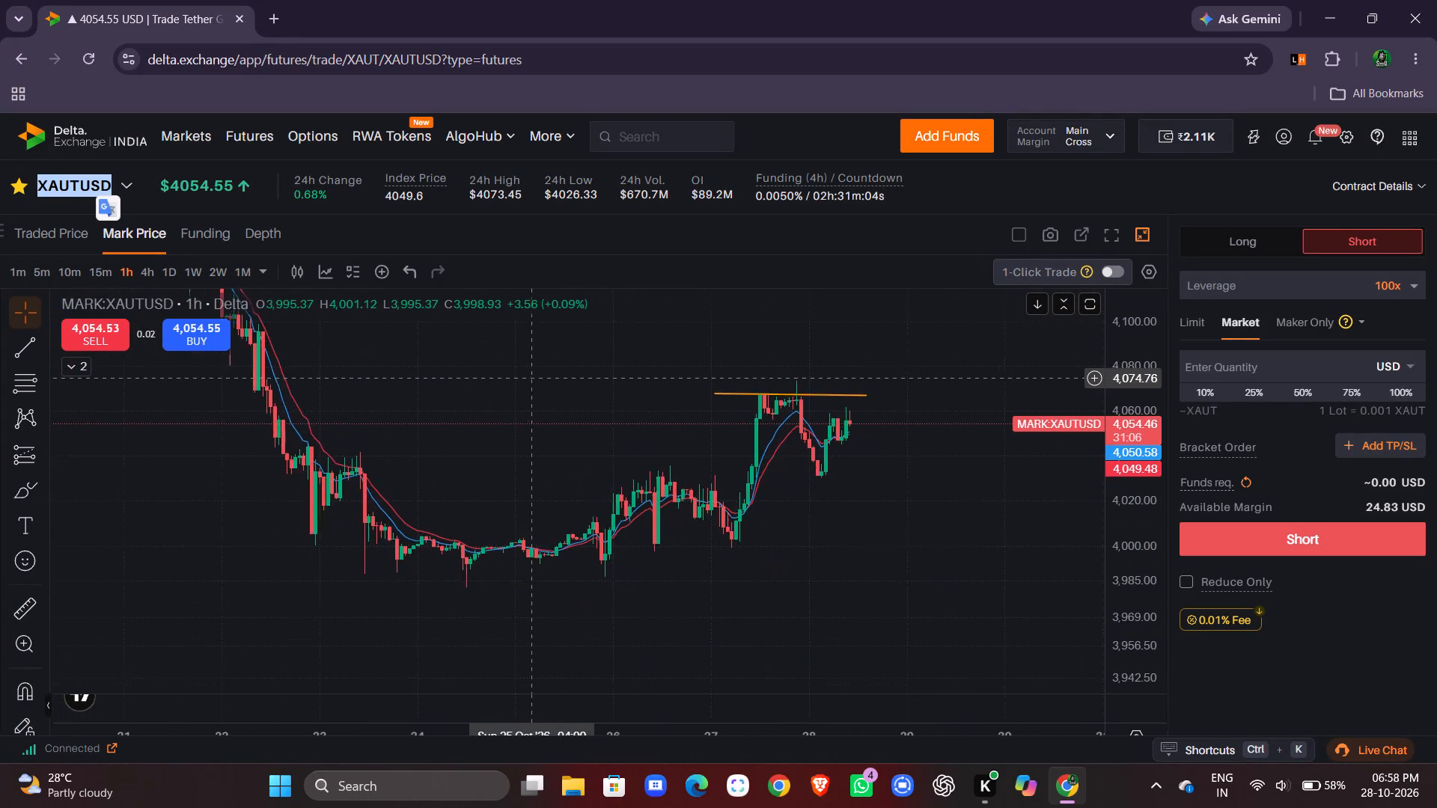
drag(531, 378, 524, 375)
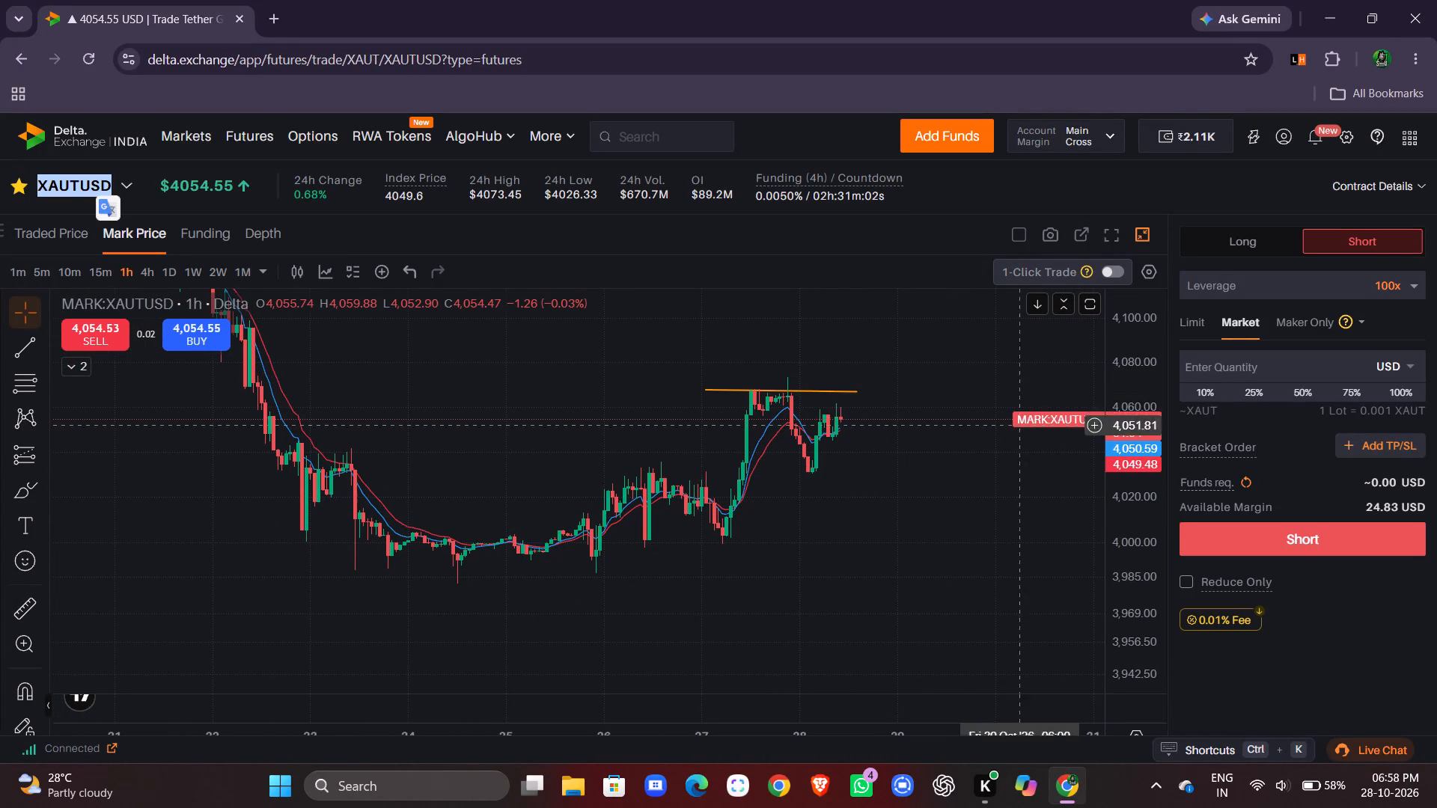
drag(1144, 428, 1138, 221)
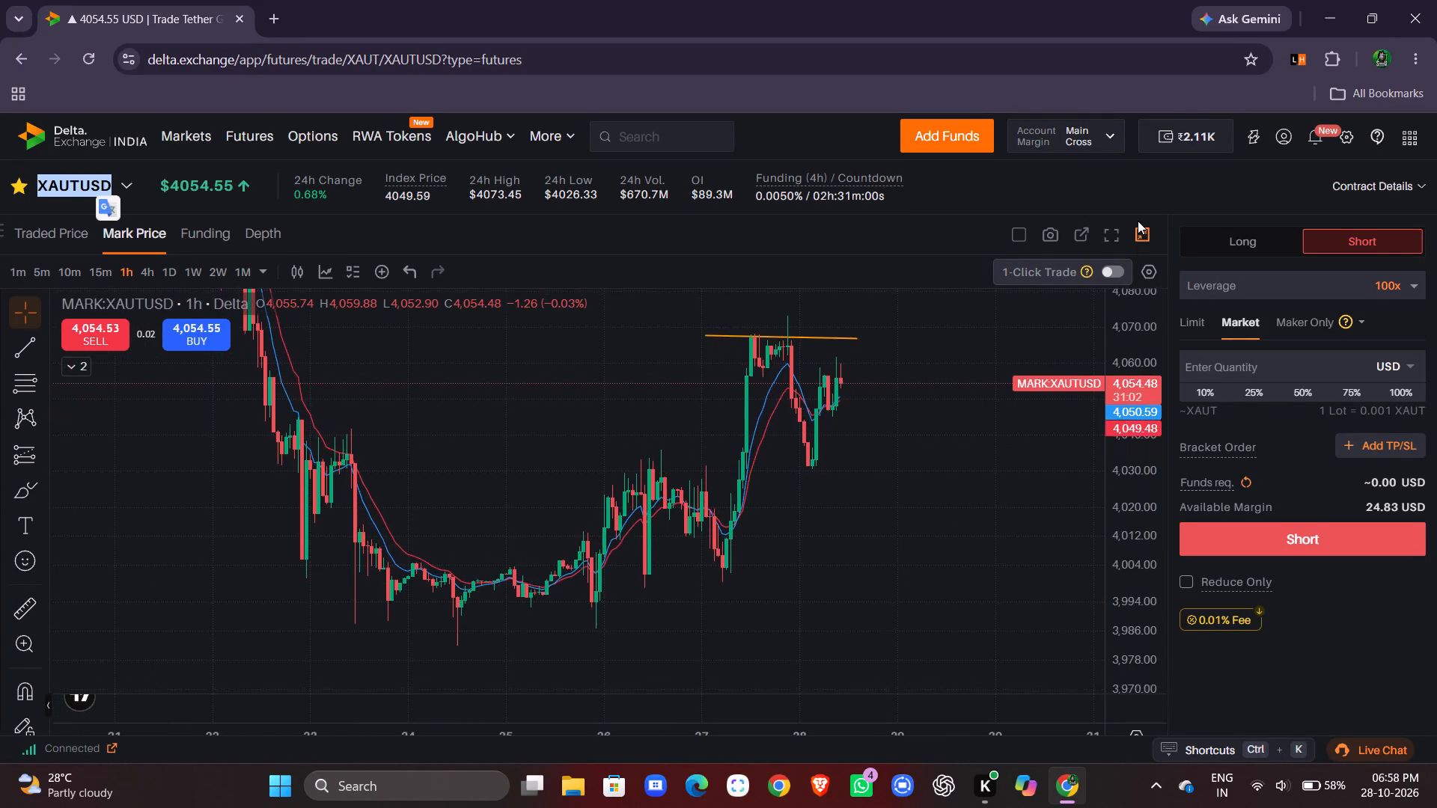
drag(1138, 221, 1133, 355)
drag(930, 533, 899, 608)
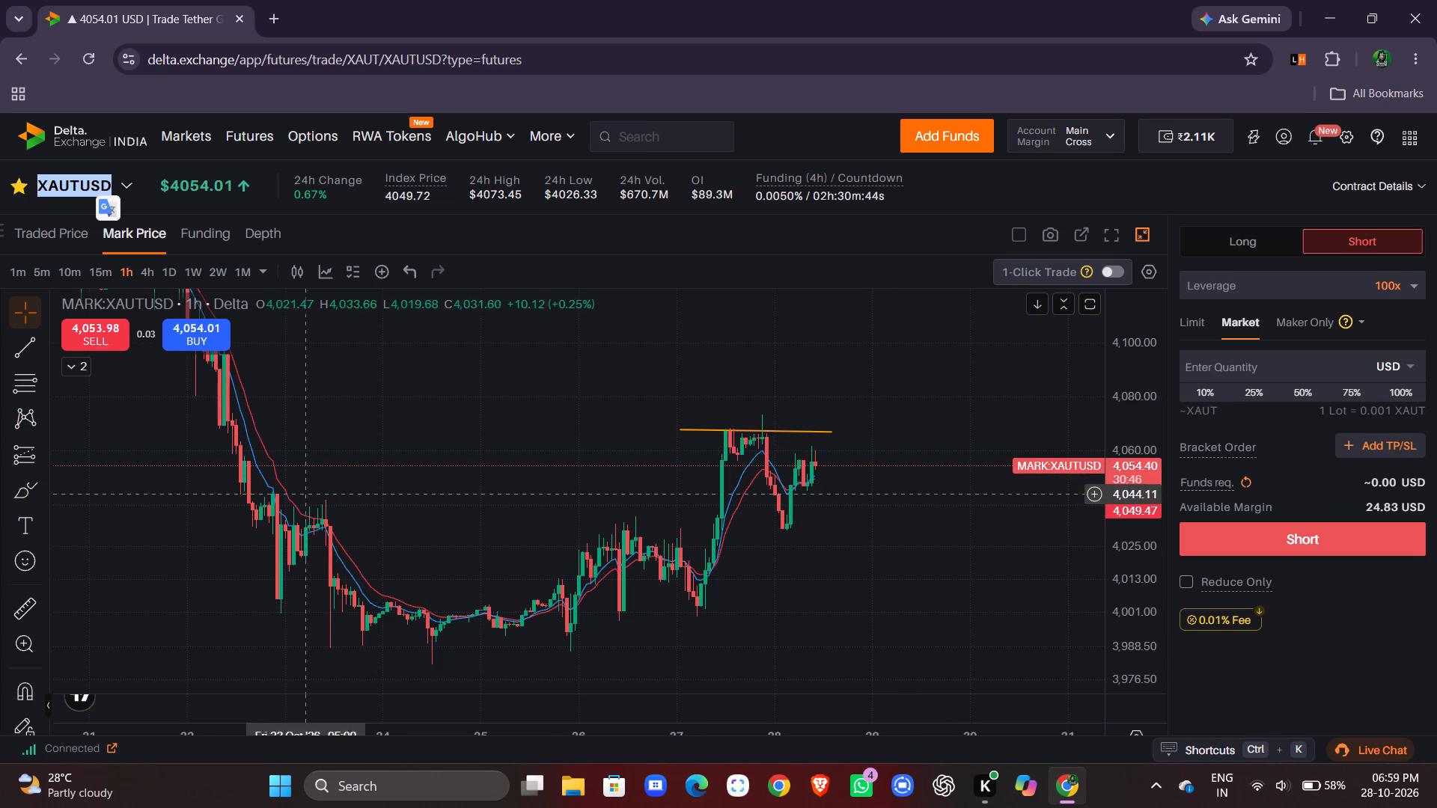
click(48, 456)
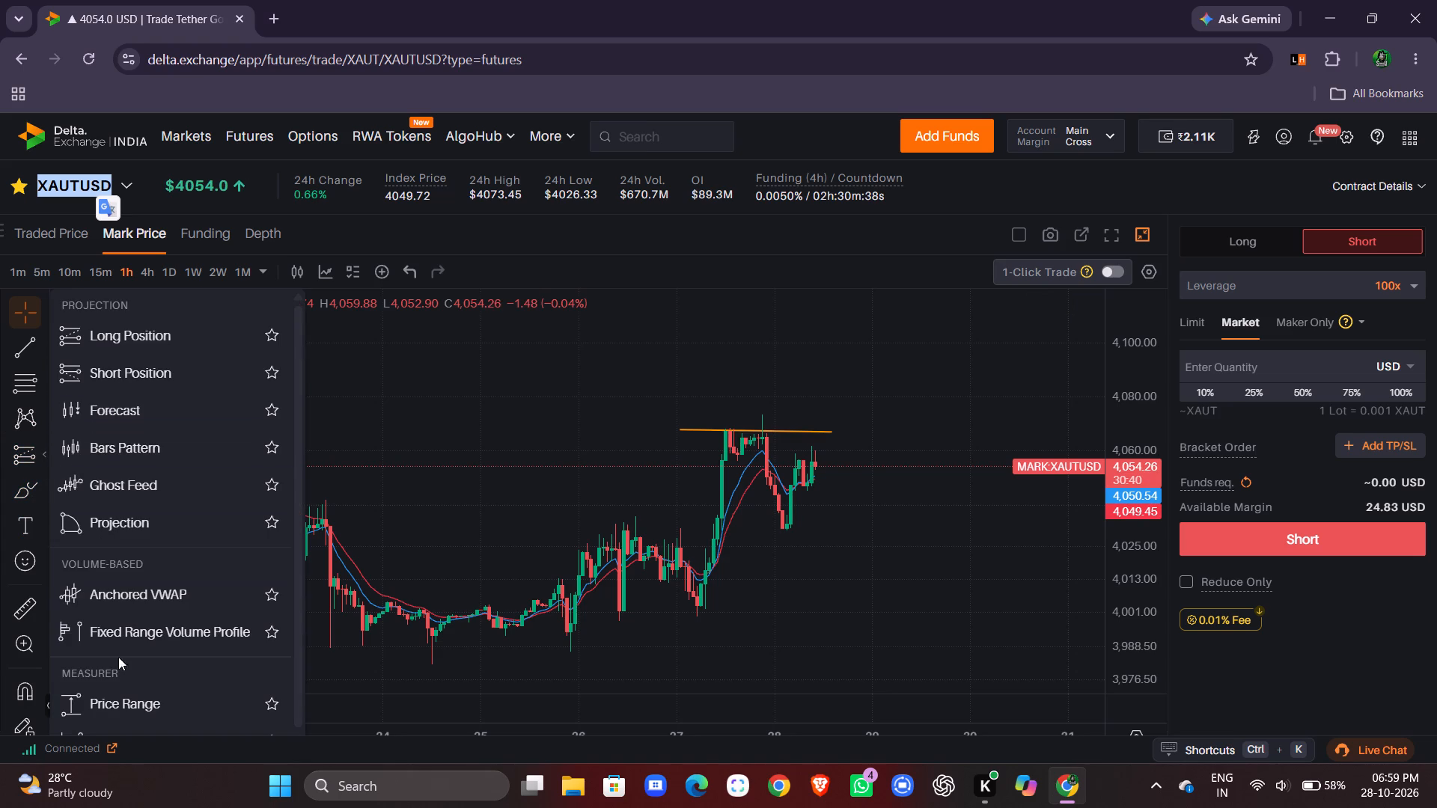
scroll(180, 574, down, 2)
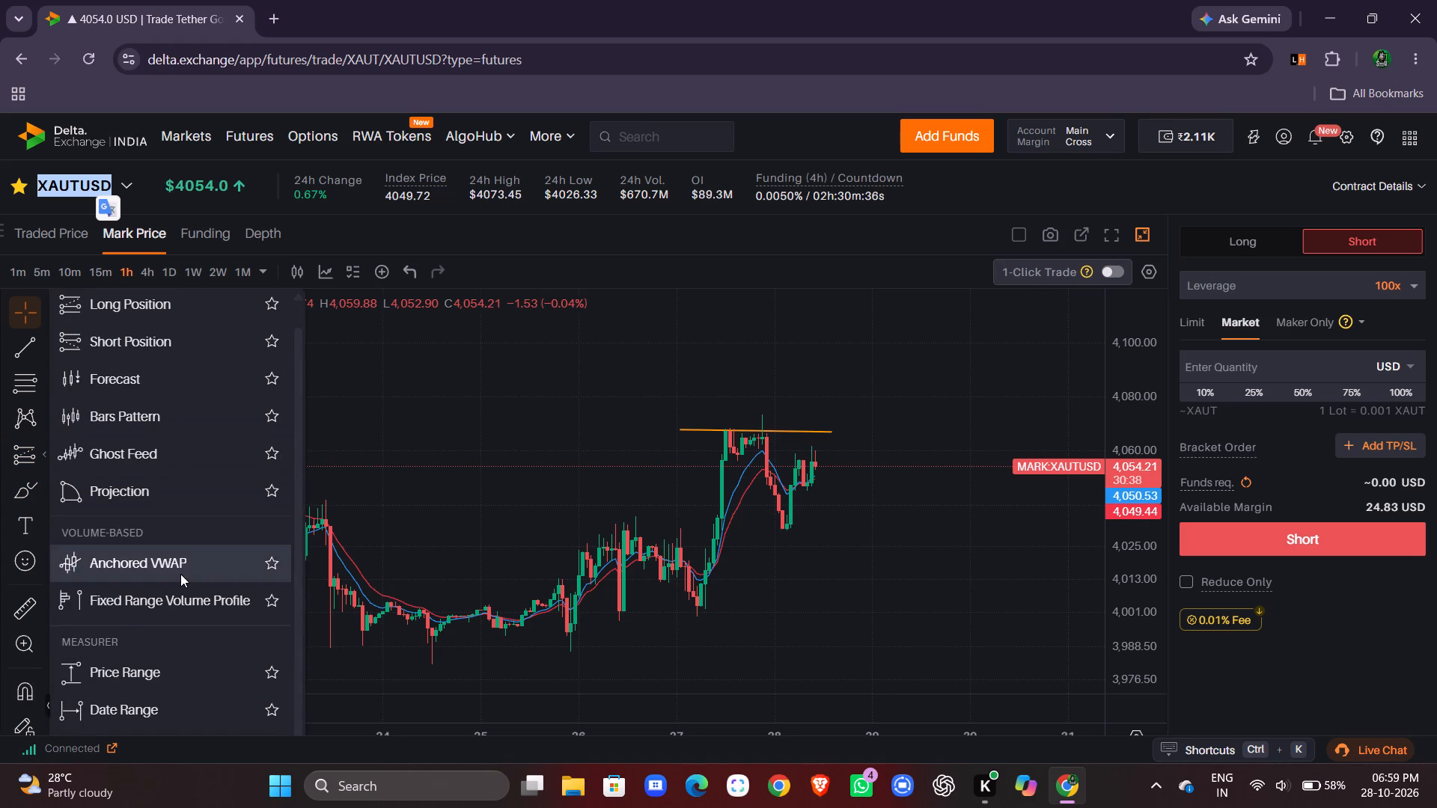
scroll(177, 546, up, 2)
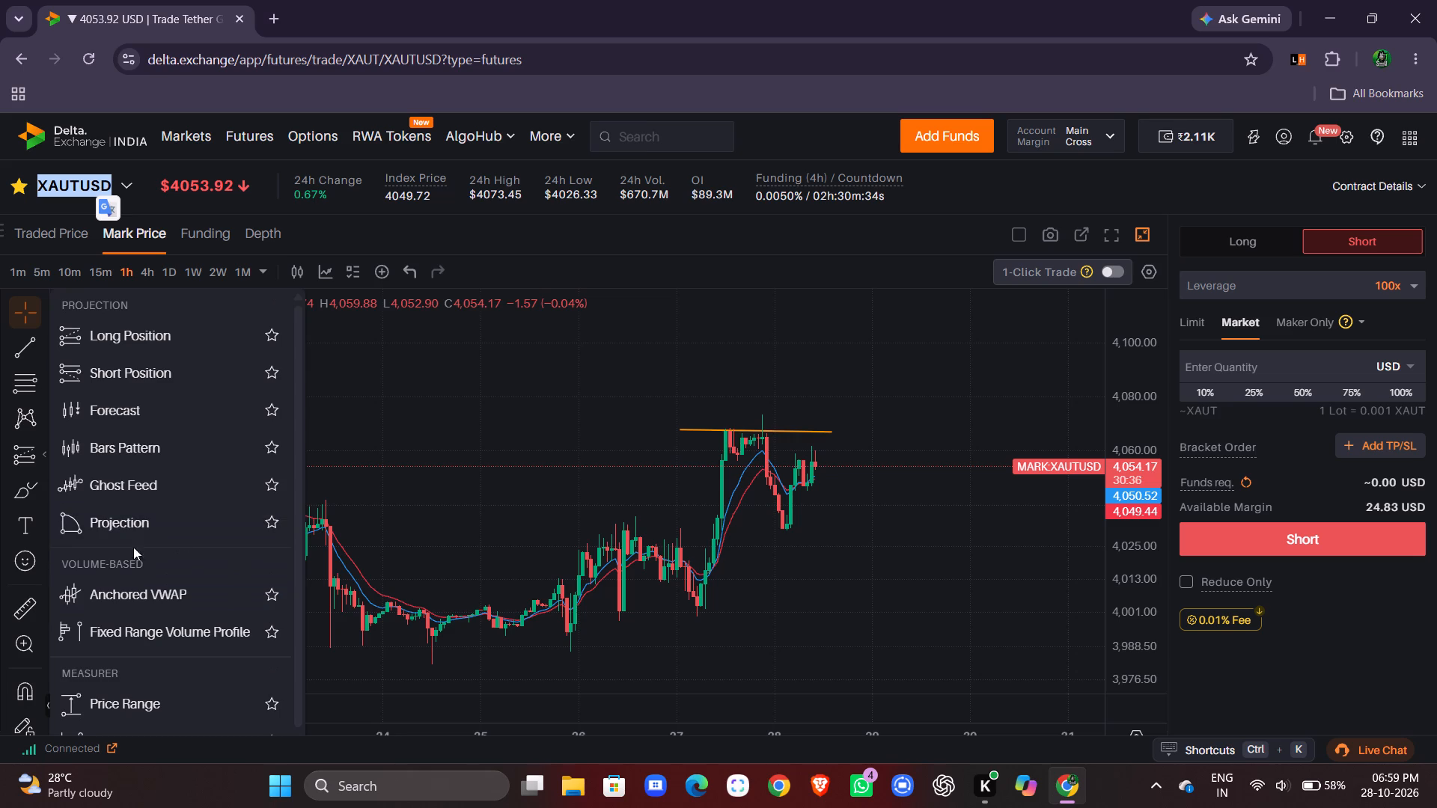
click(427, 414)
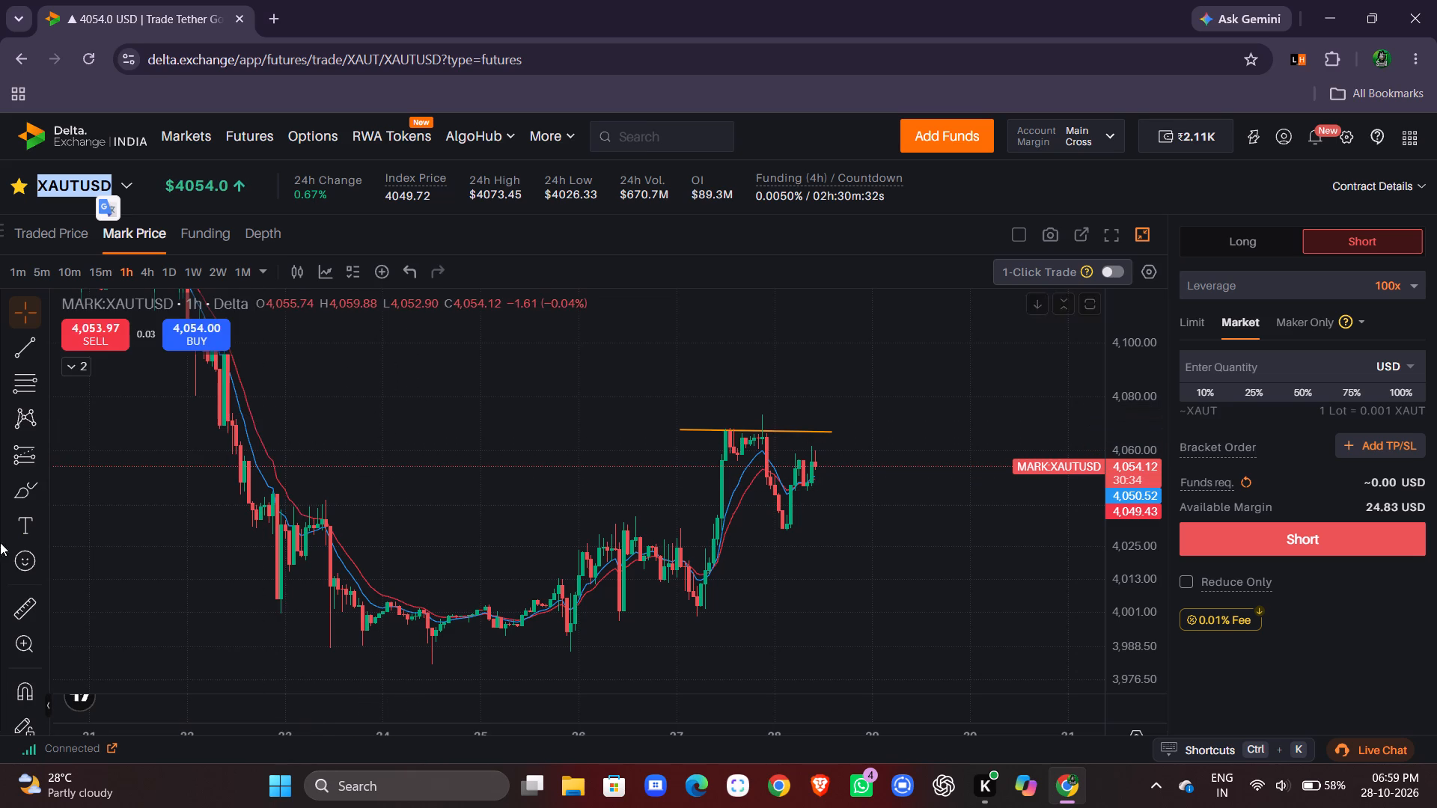
Draw a rectangle zone from about 4,073 down to 4,061, spanning from 27 October 21:00 to around midday 30 October.
click(40, 487)
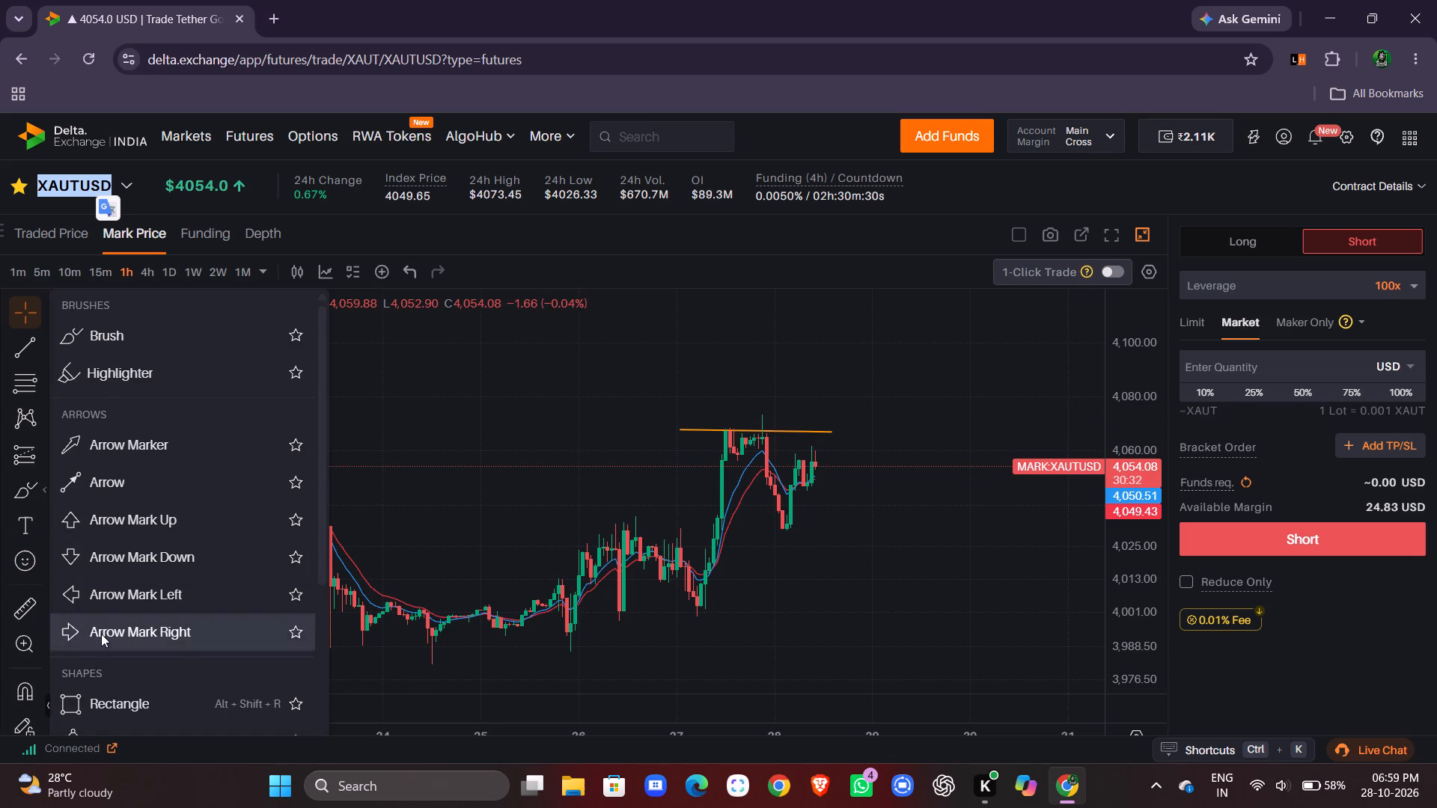
click(102, 713)
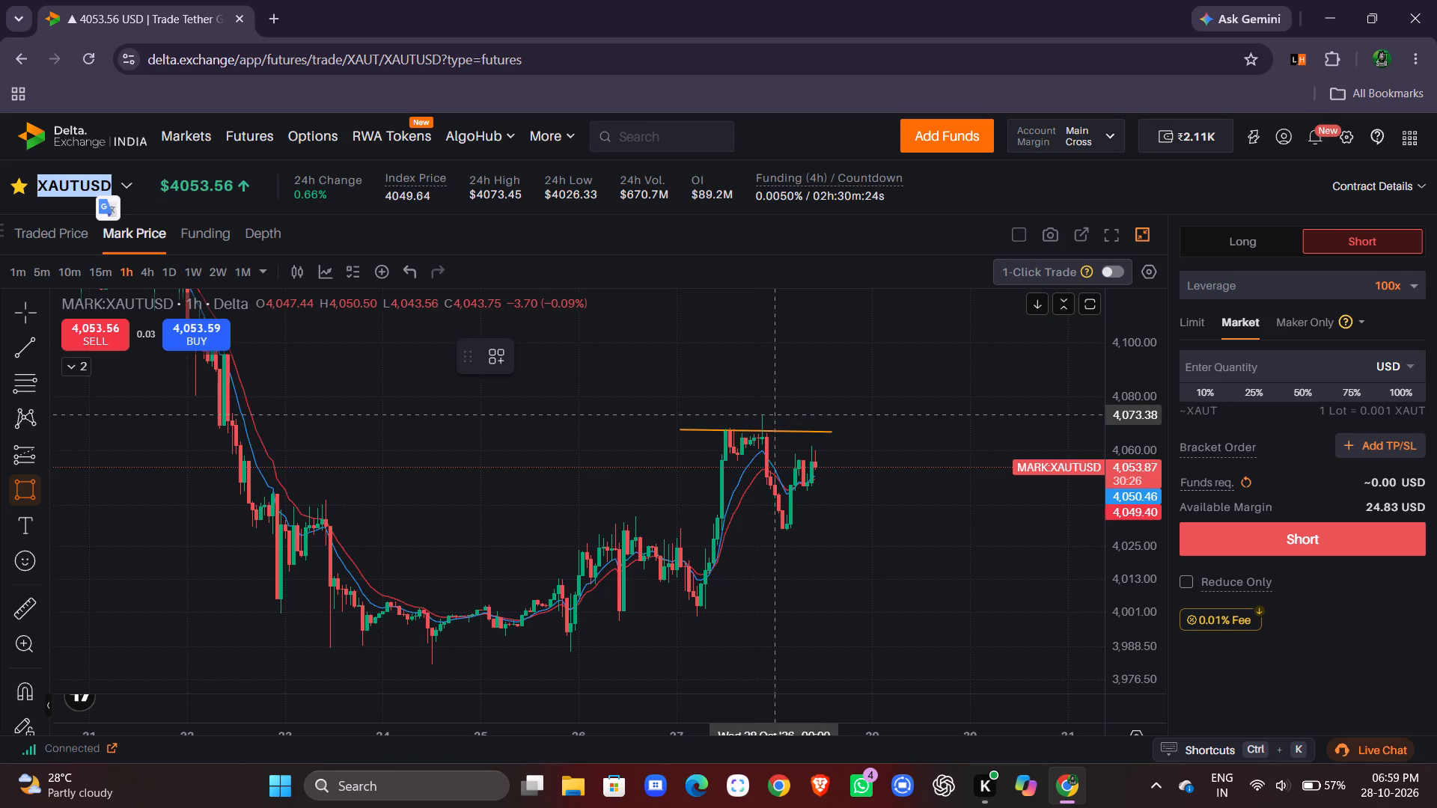
drag(762, 414, 755, 448)
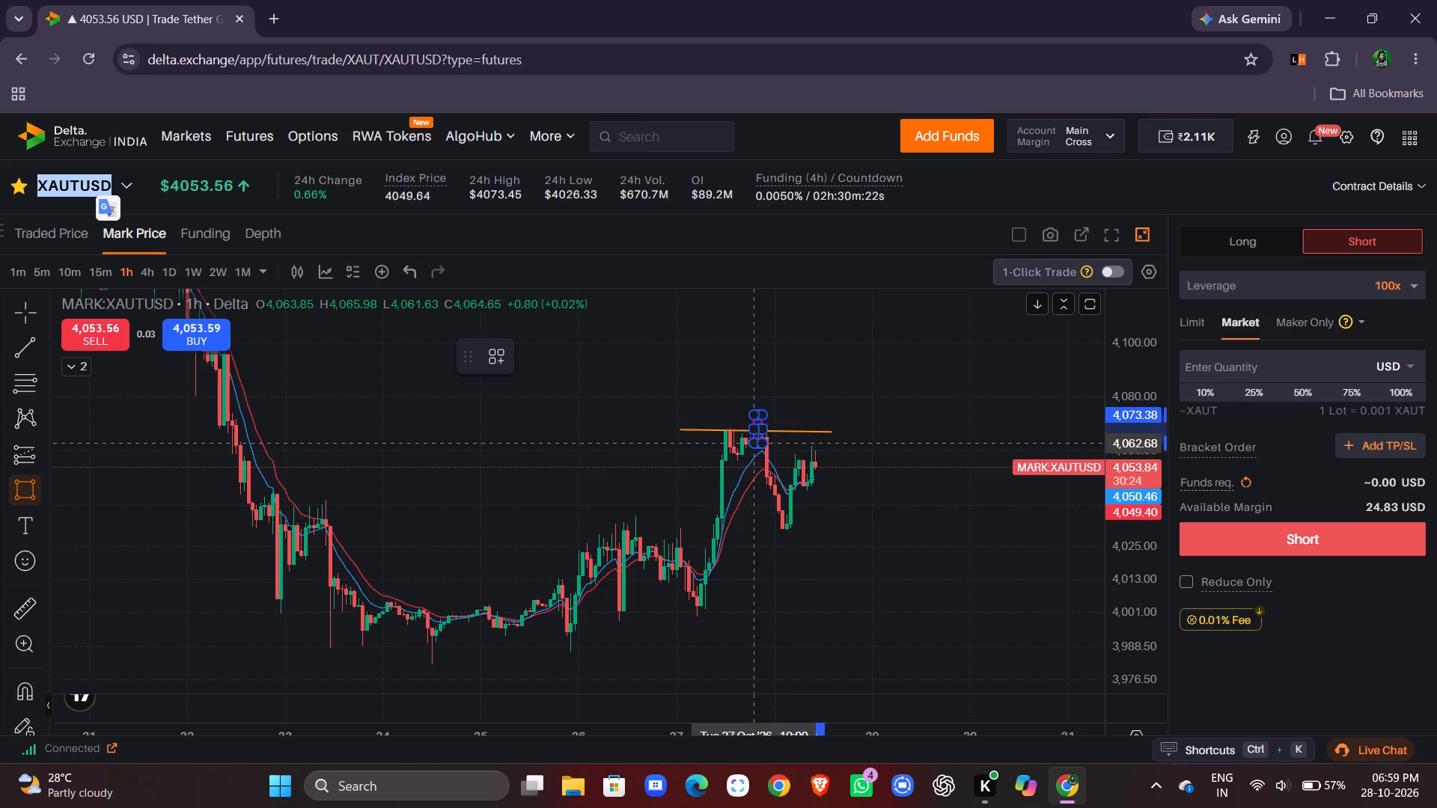
drag(755, 448, 846, 459)
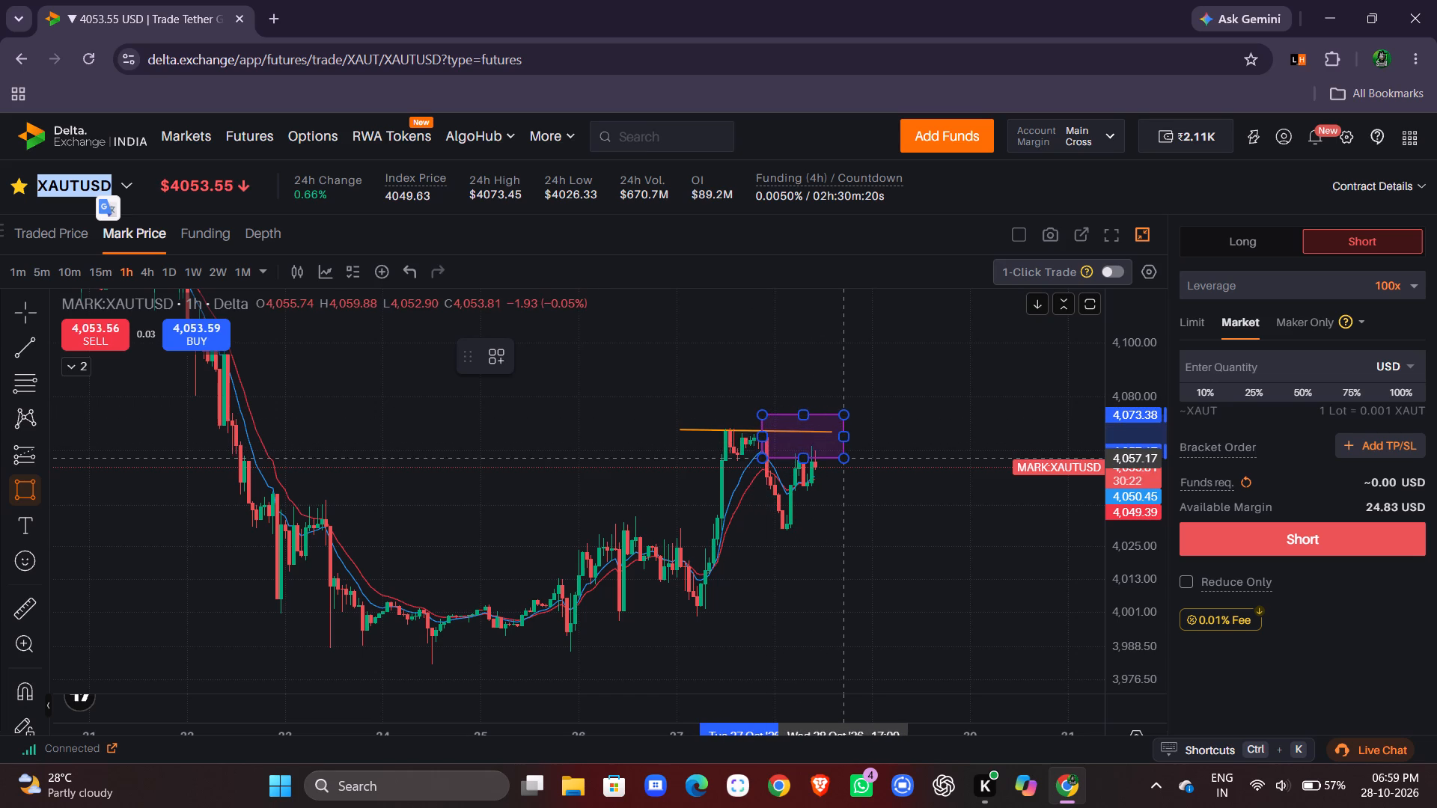
drag(846, 459, 1019, 445)
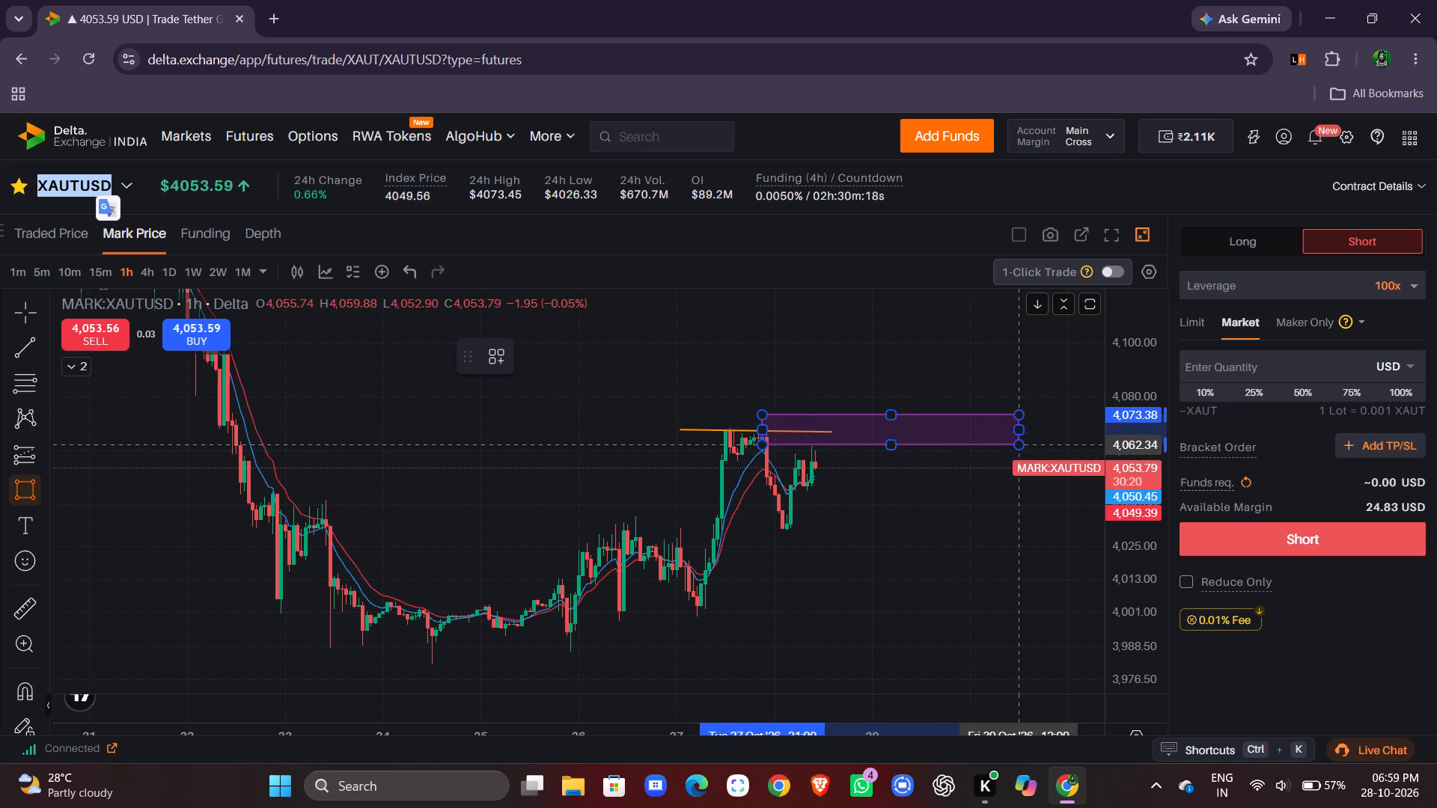
drag(1019, 445, 1022, 449)
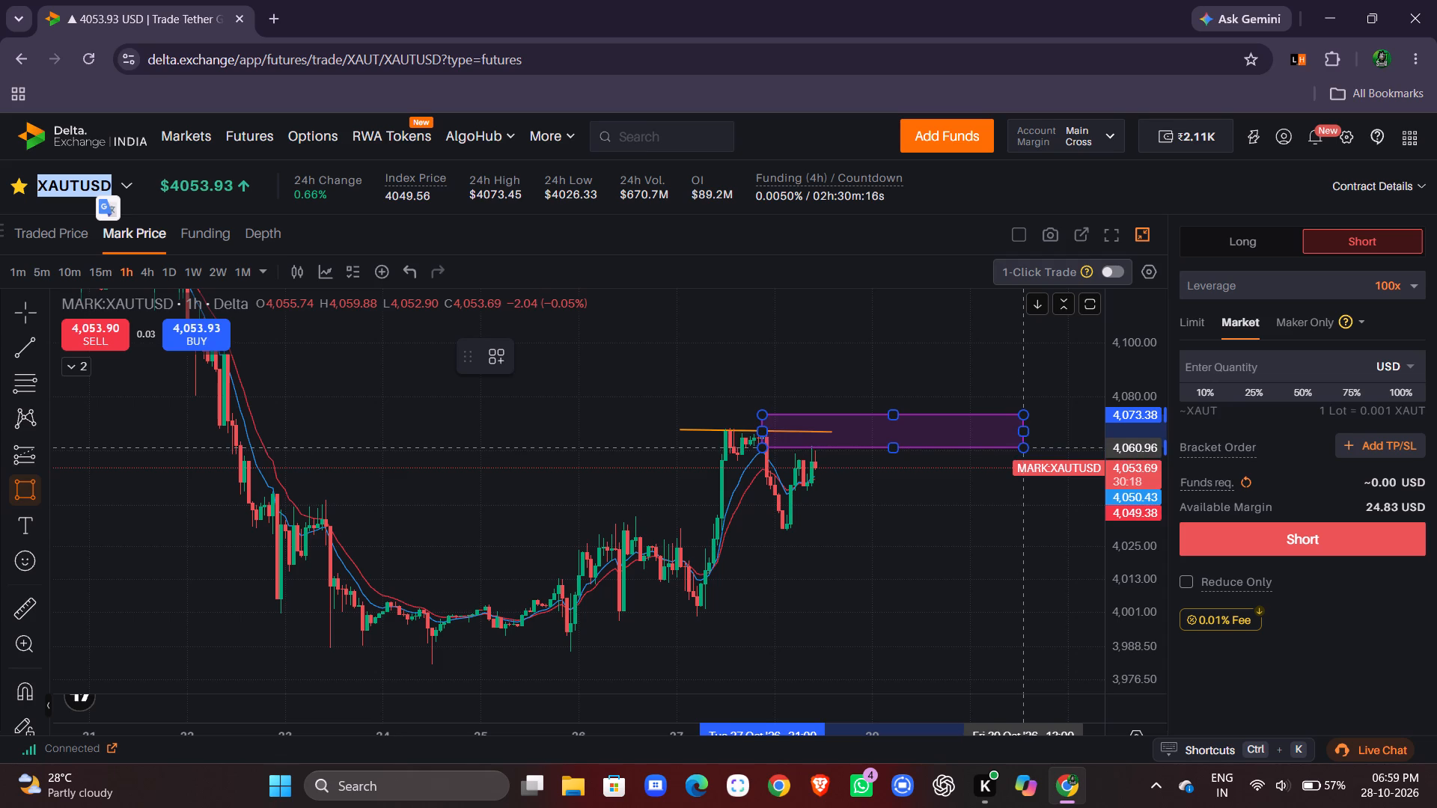
click(1022, 449)
click(916, 533)
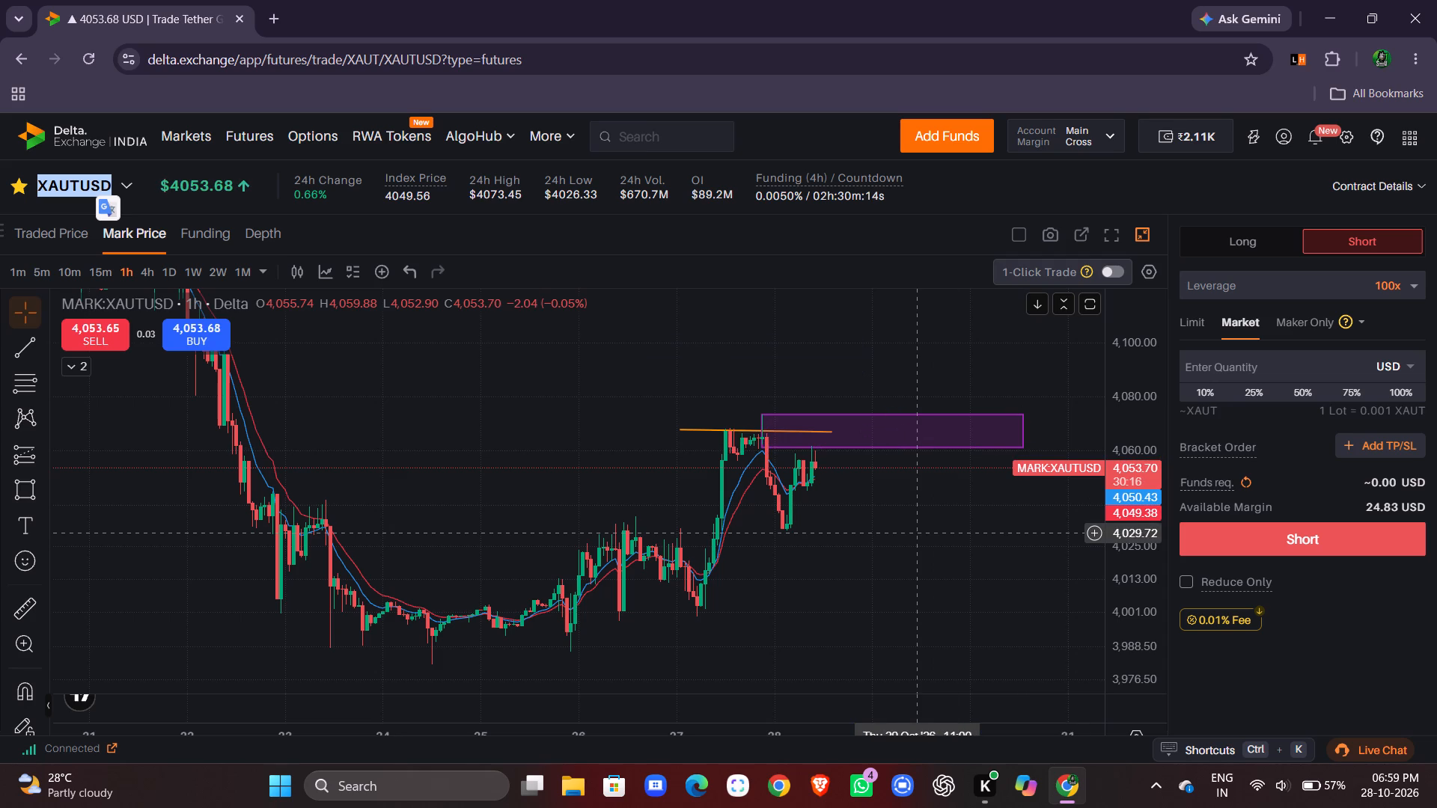
Measure the price distance from about 4,054 near the latest candle up to the top of the purple zone at about 4,074.
scroll(916, 533, left, 1)
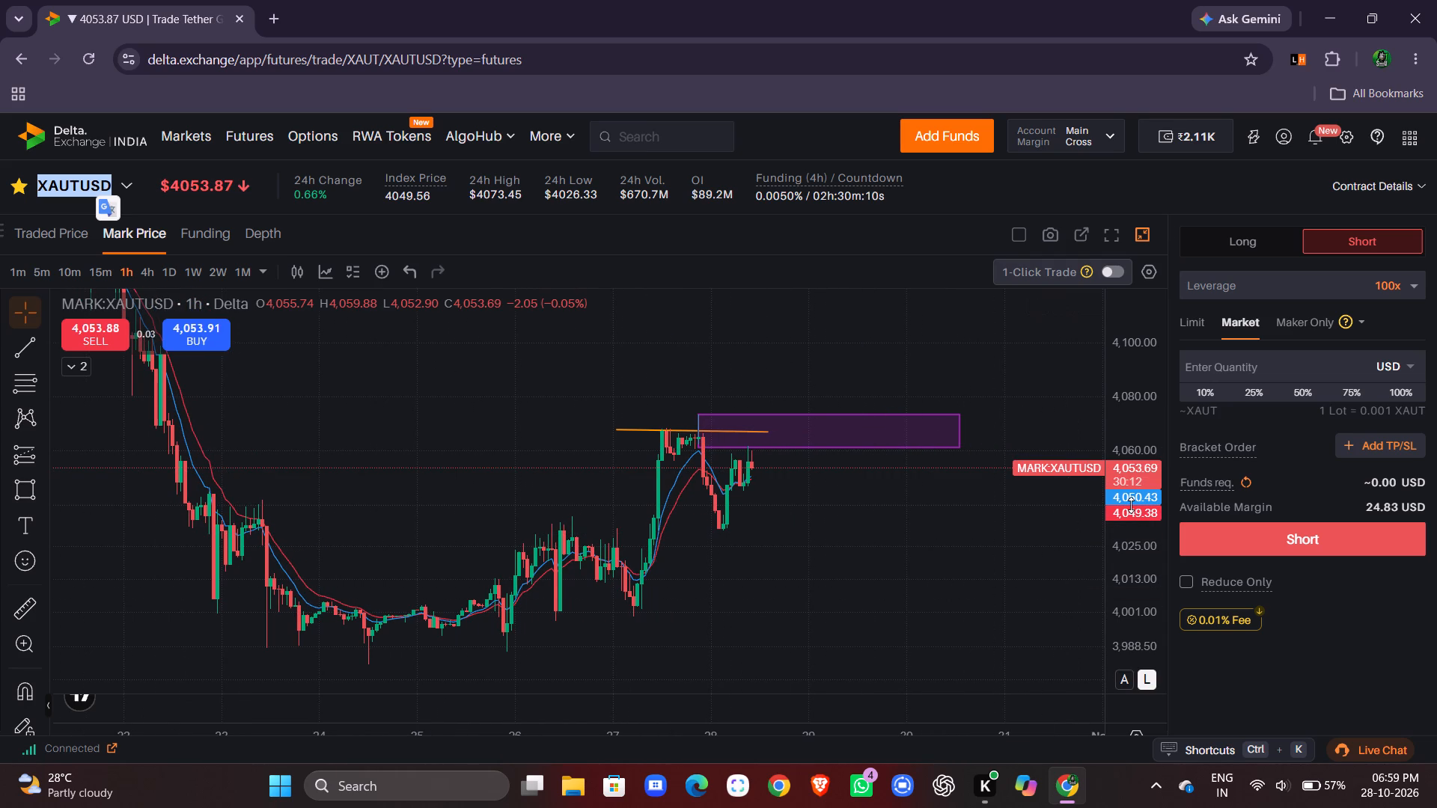
drag(1131, 505, 1144, 558)
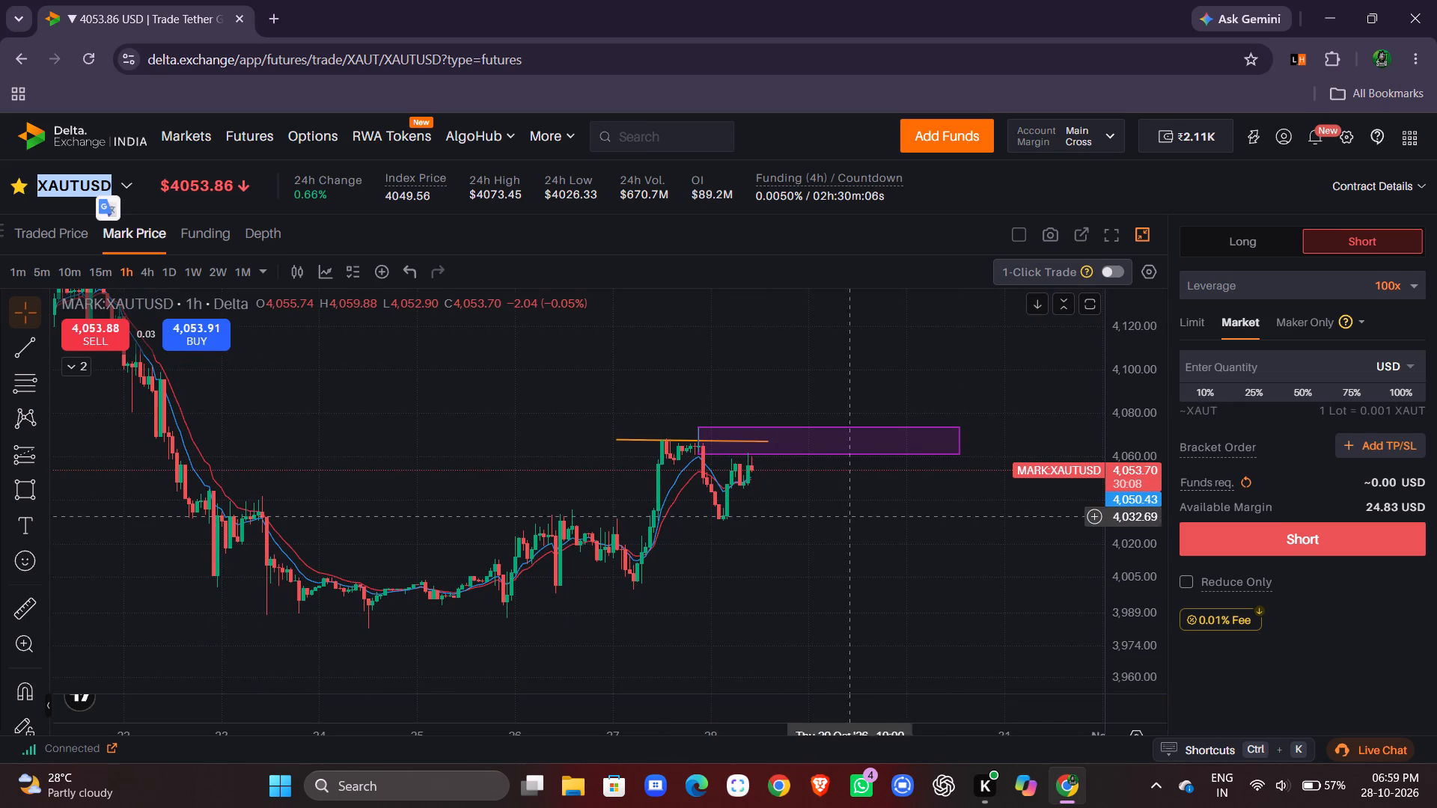
click(1307, 364)
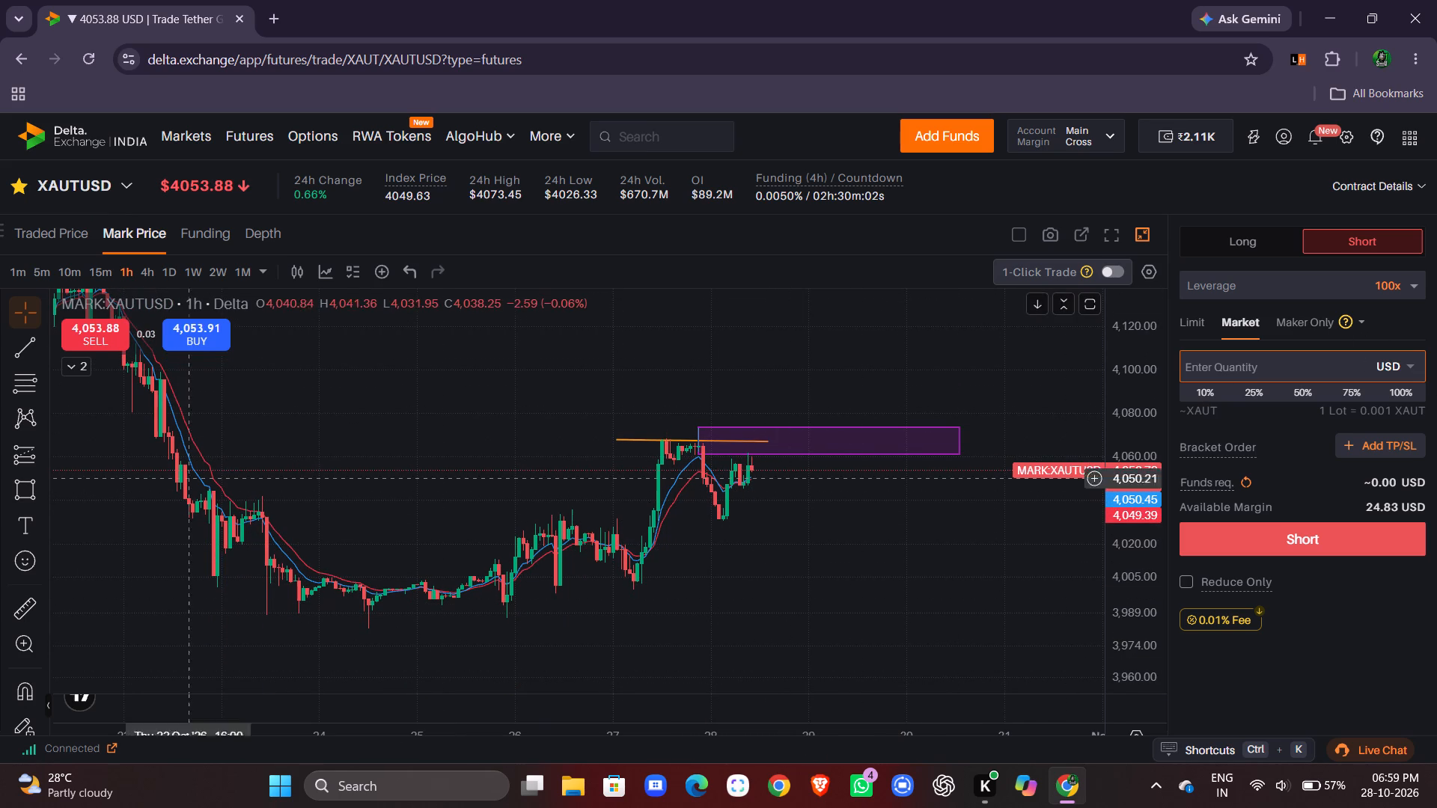
click(19, 613)
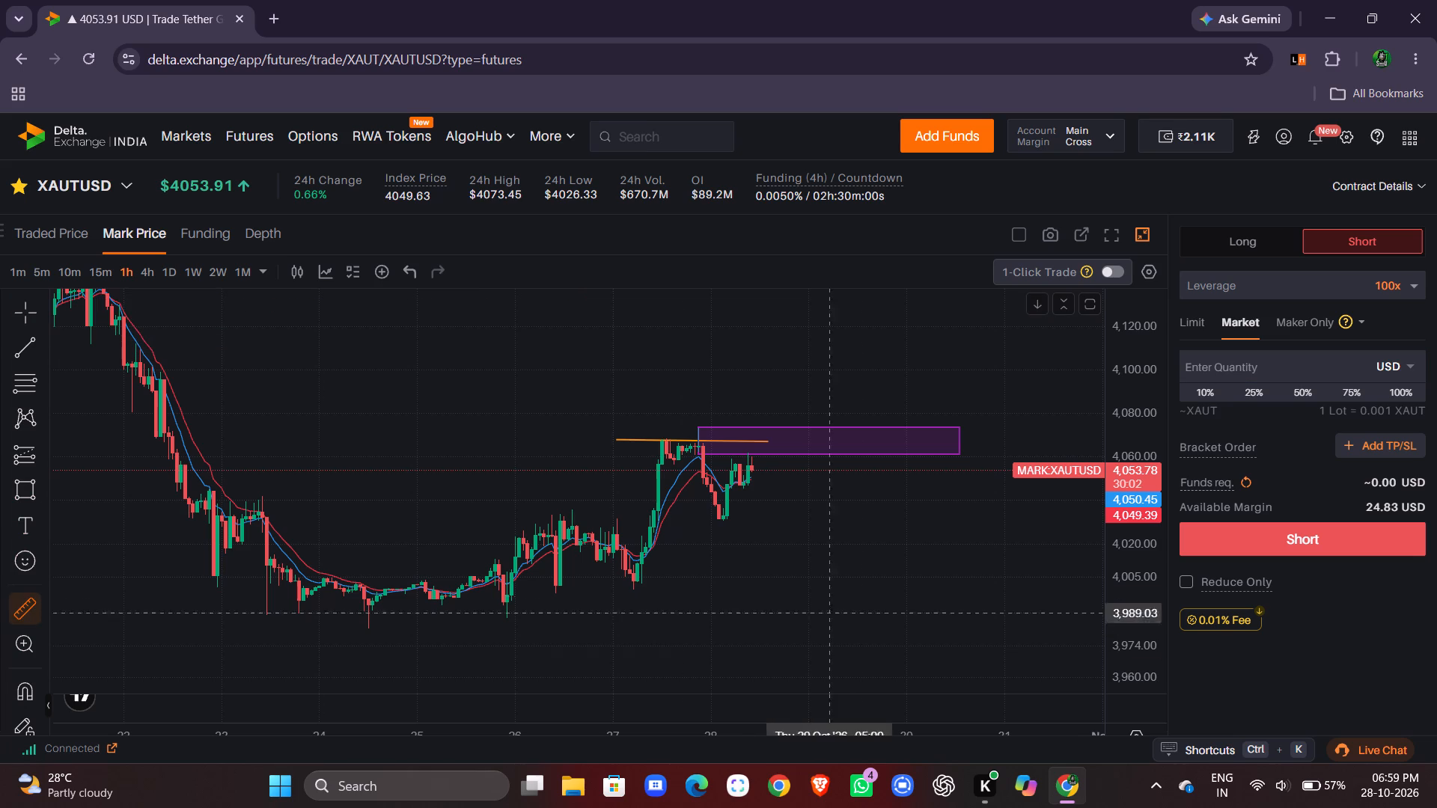
click(804, 470)
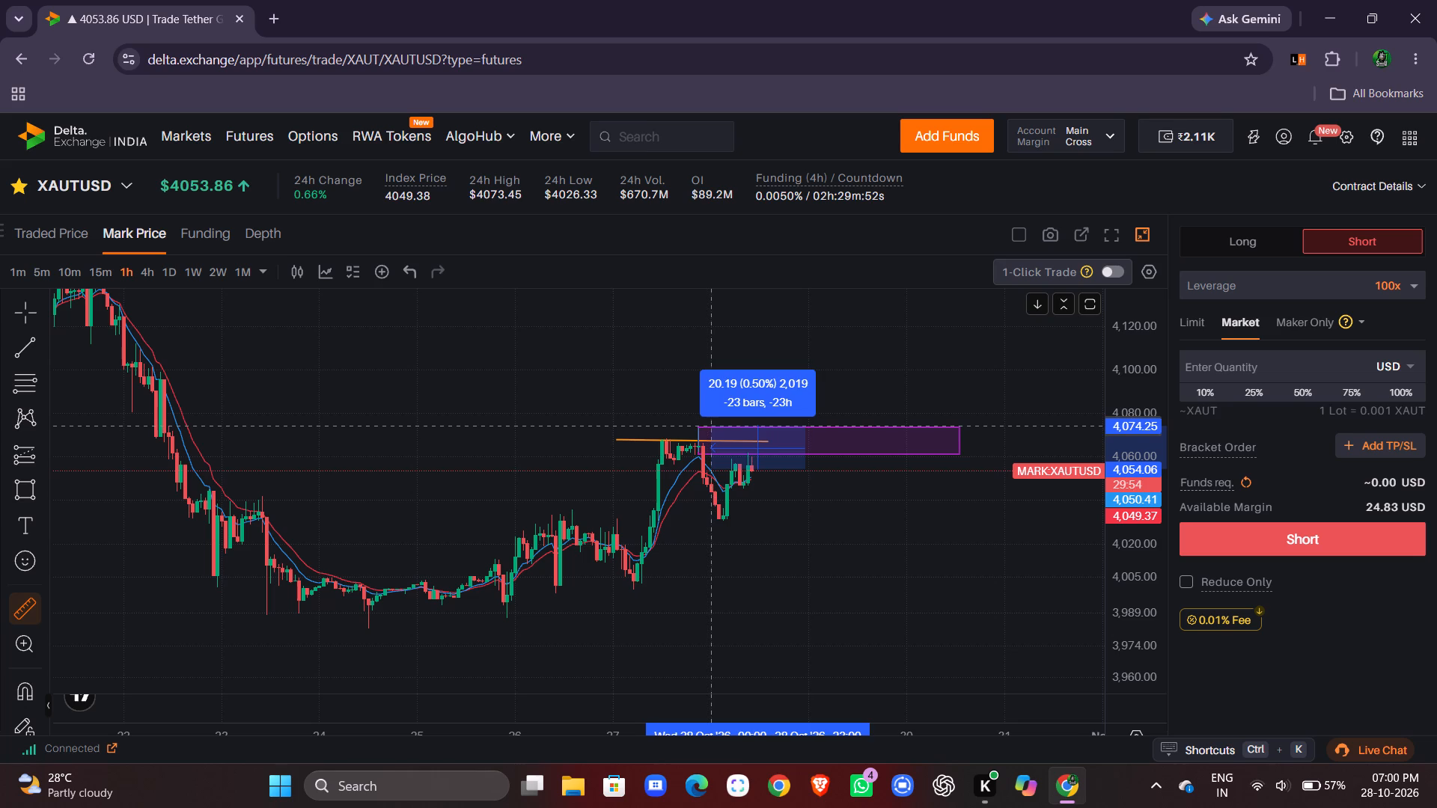
click(713, 426)
click(830, 539)
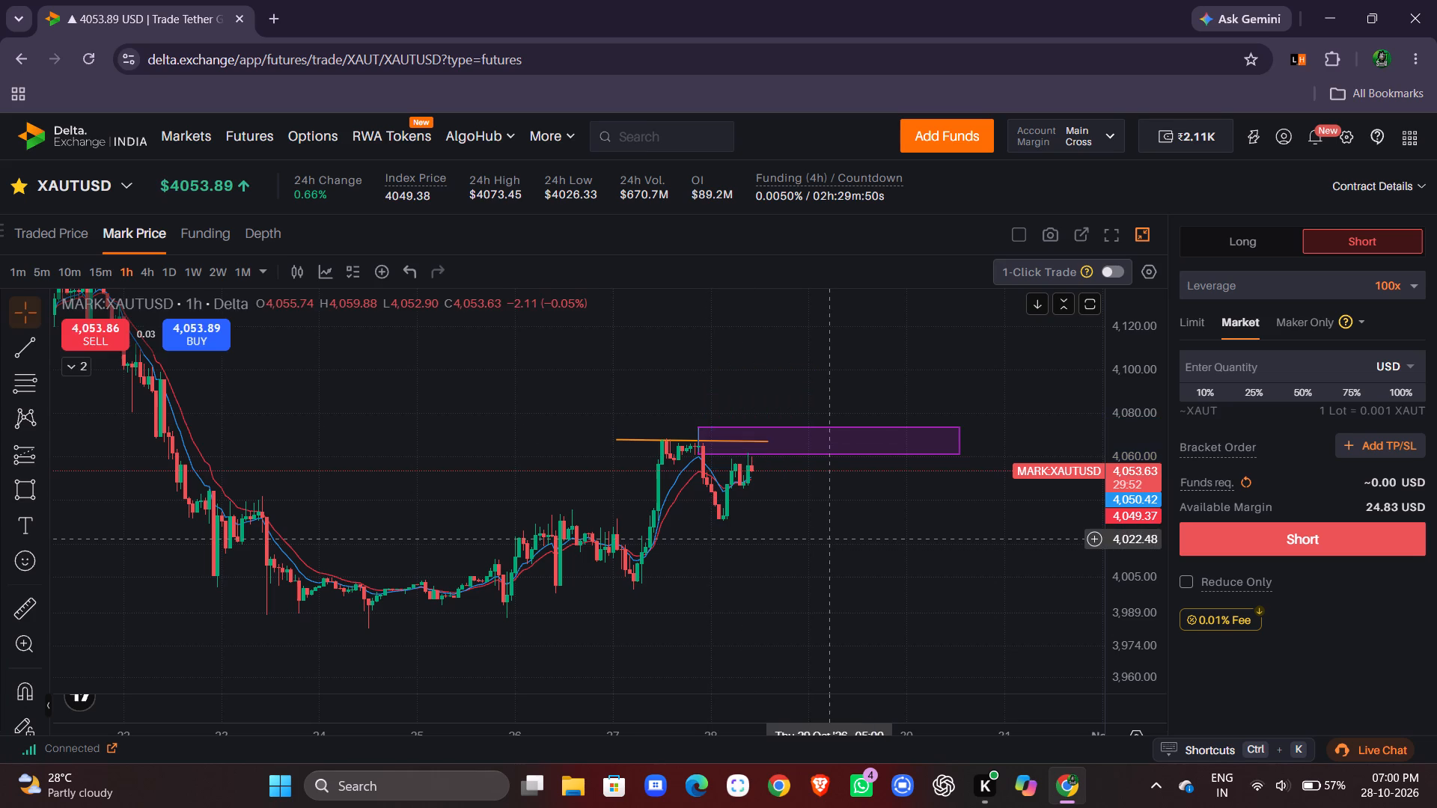
Set the XAUTUSD market short order quantity to 200 USD.
click(1294, 363)
text(200)
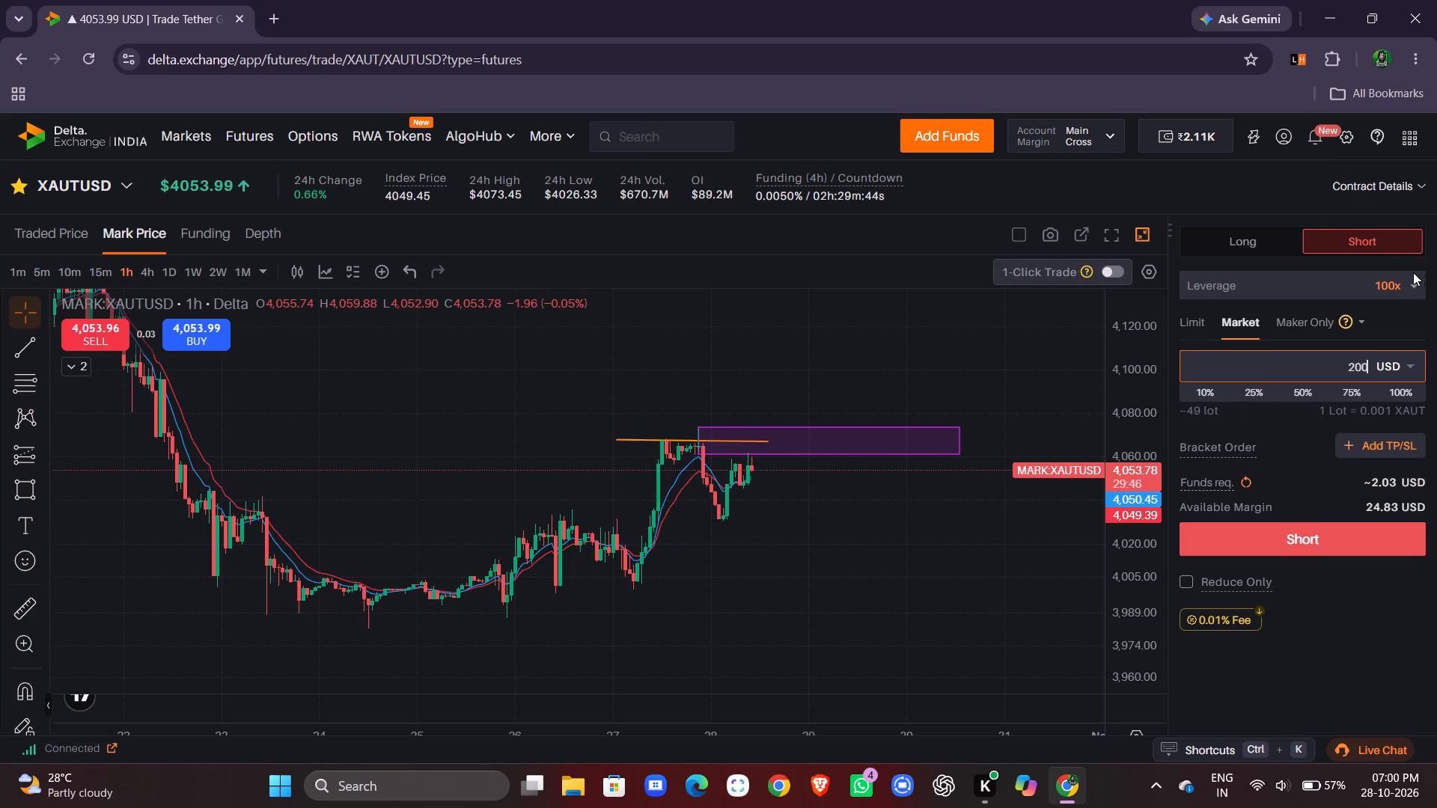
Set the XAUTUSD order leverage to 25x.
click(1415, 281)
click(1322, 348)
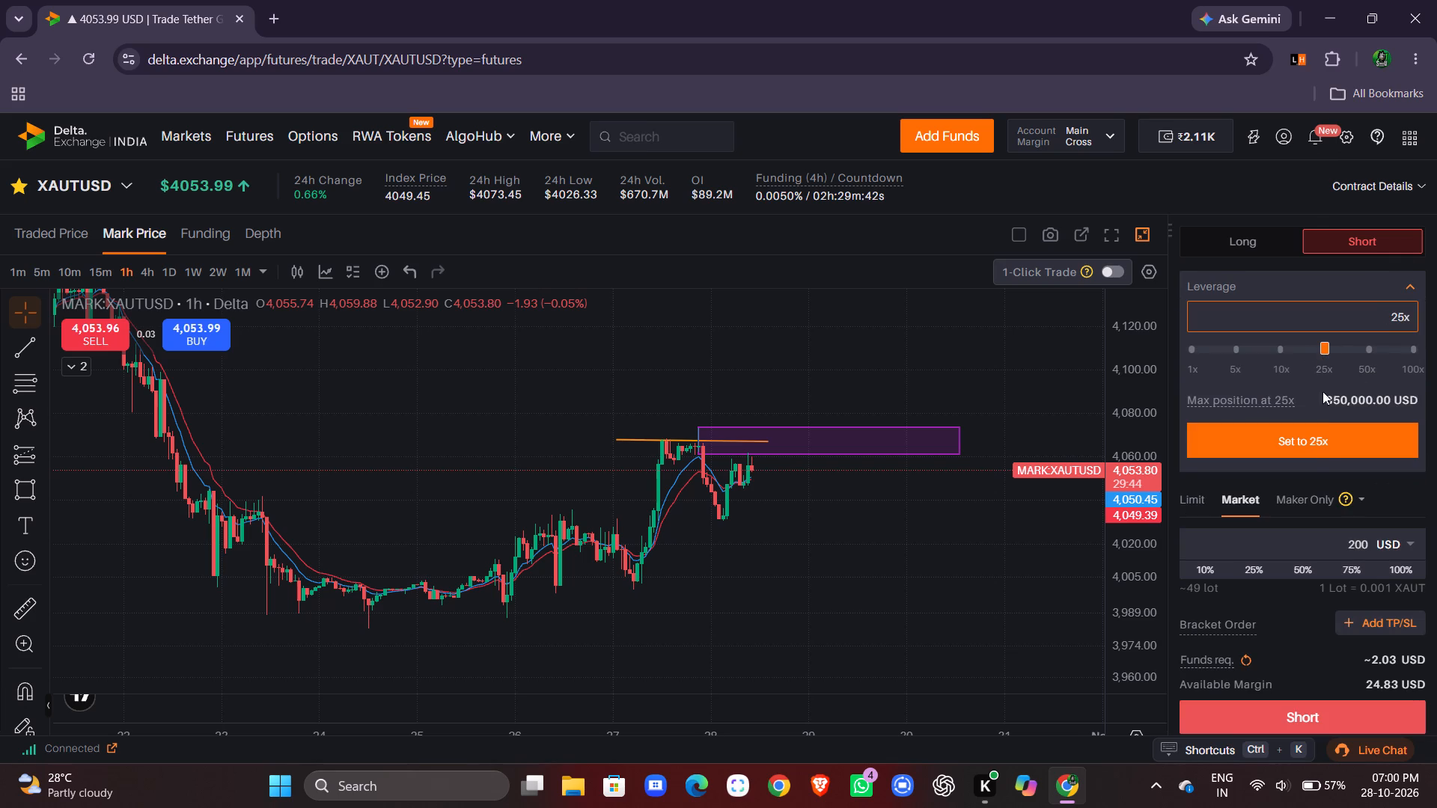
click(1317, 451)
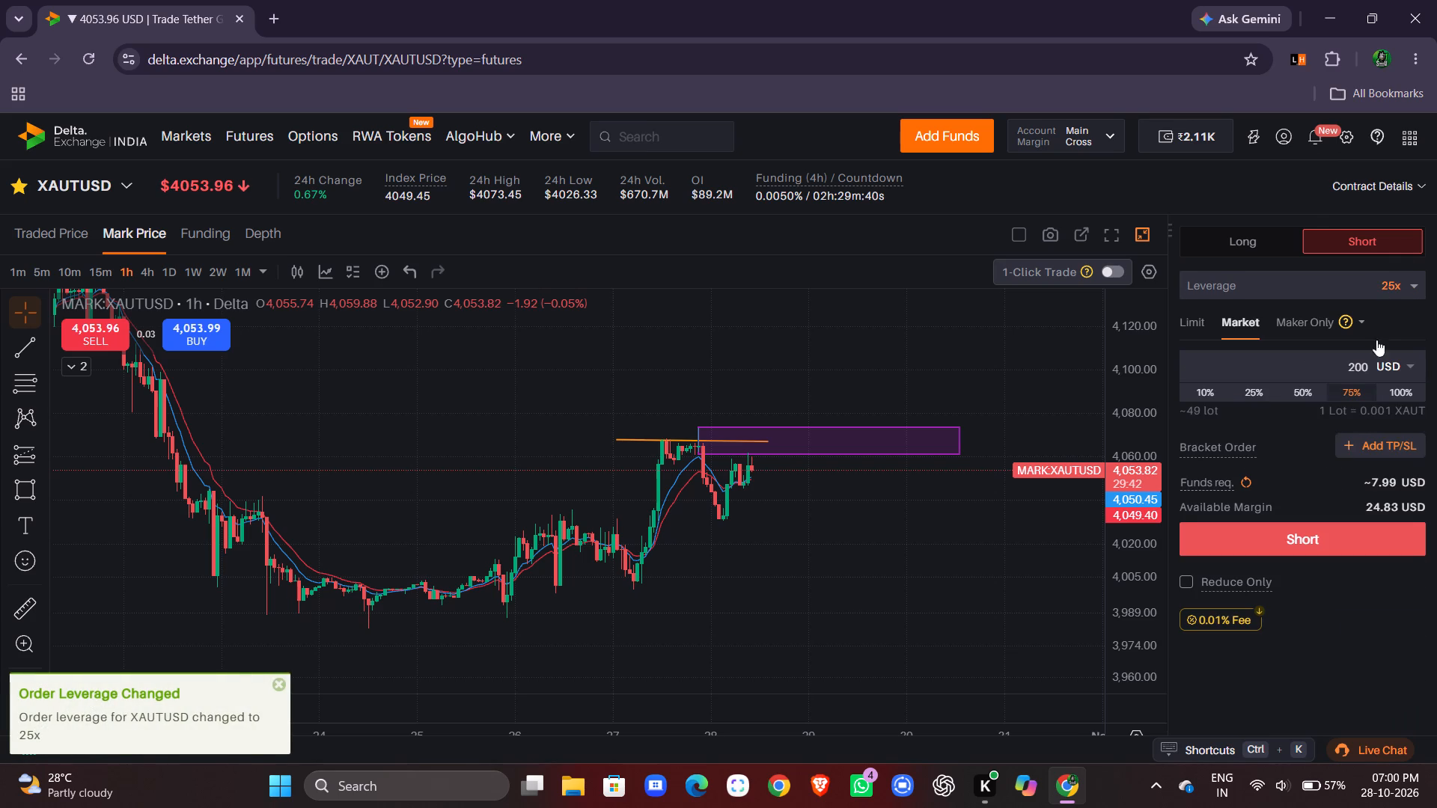
Set the leverage to 10x and place the 200 USD market short order on XAUTUSD.
click(1408, 277)
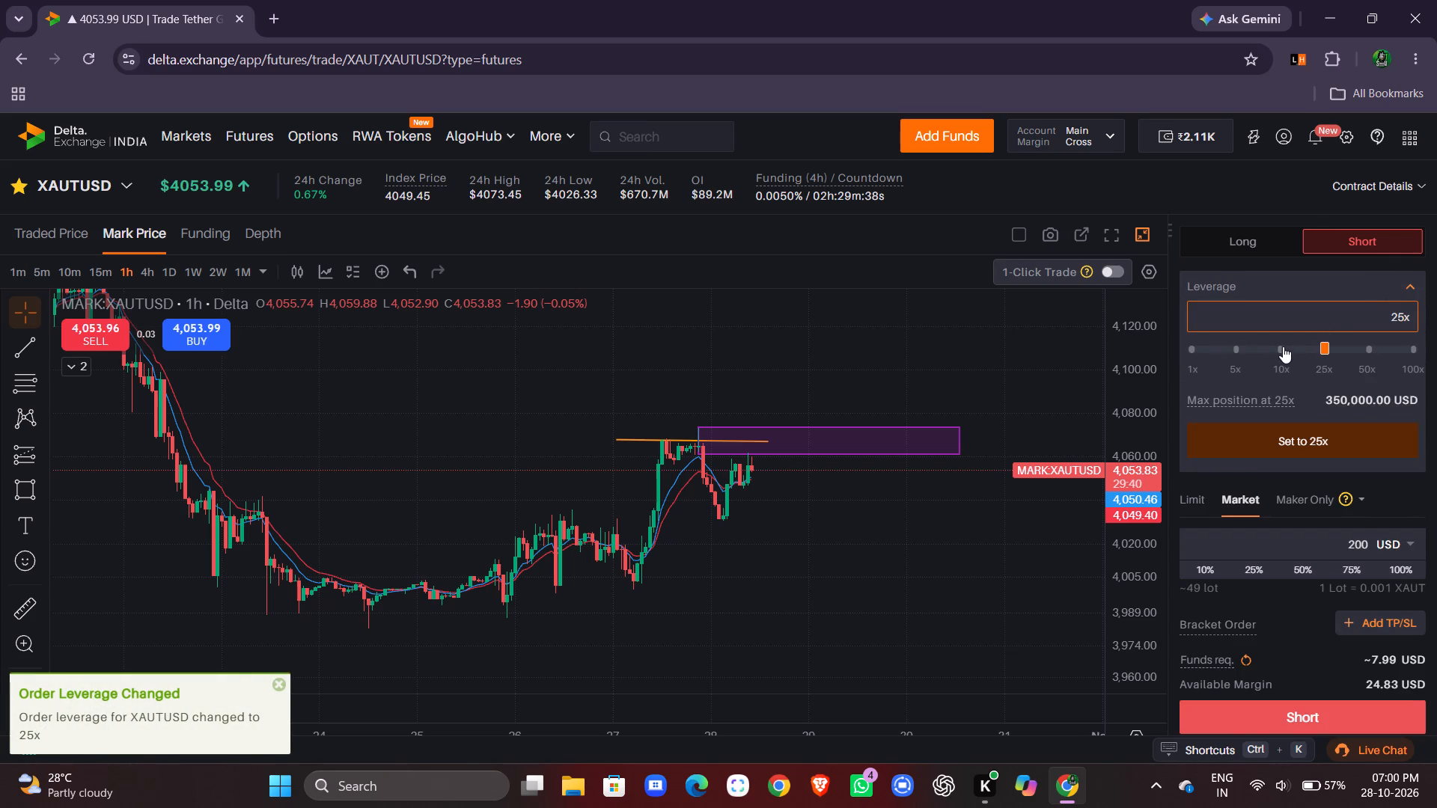
click(1281, 349)
click(1303, 441)
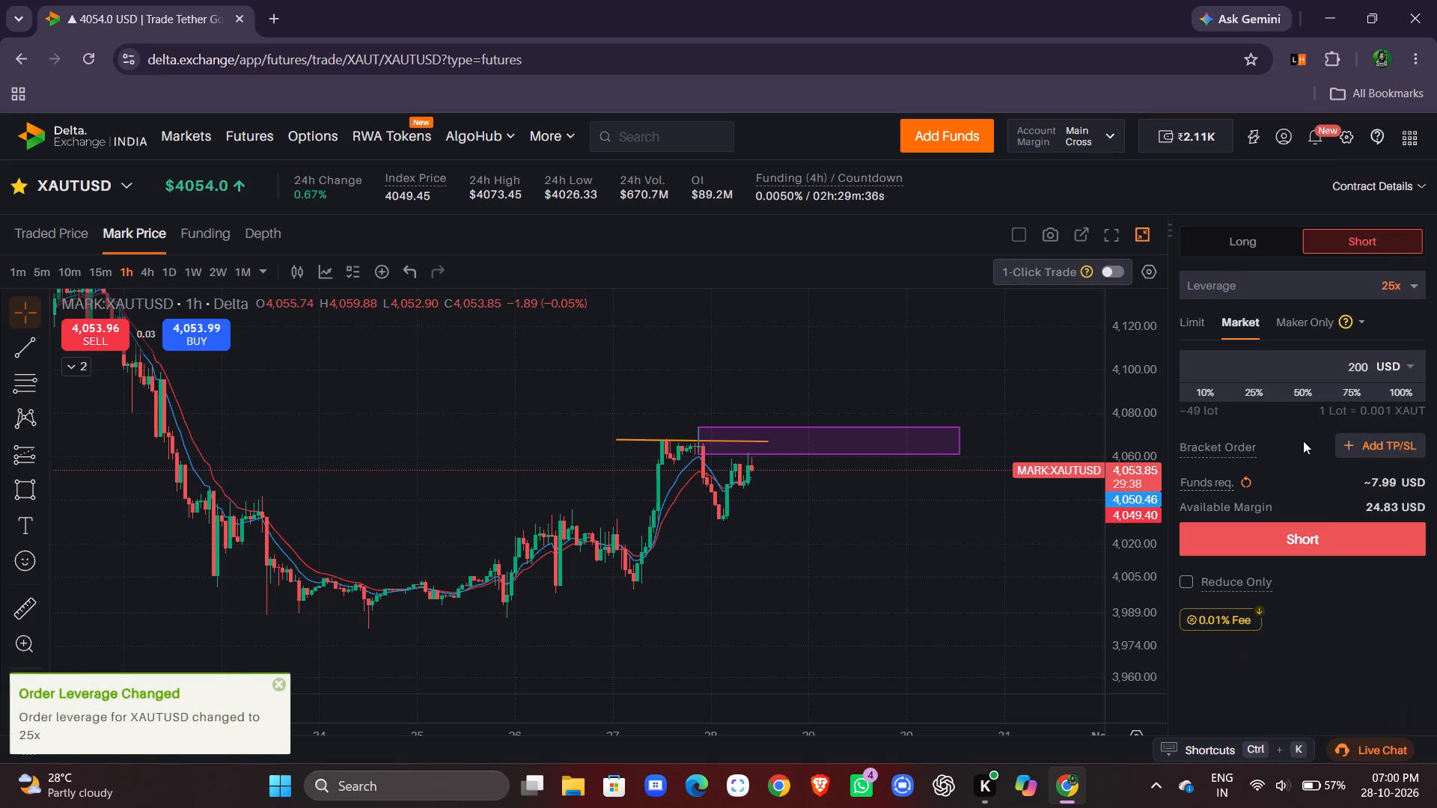
click(1311, 535)
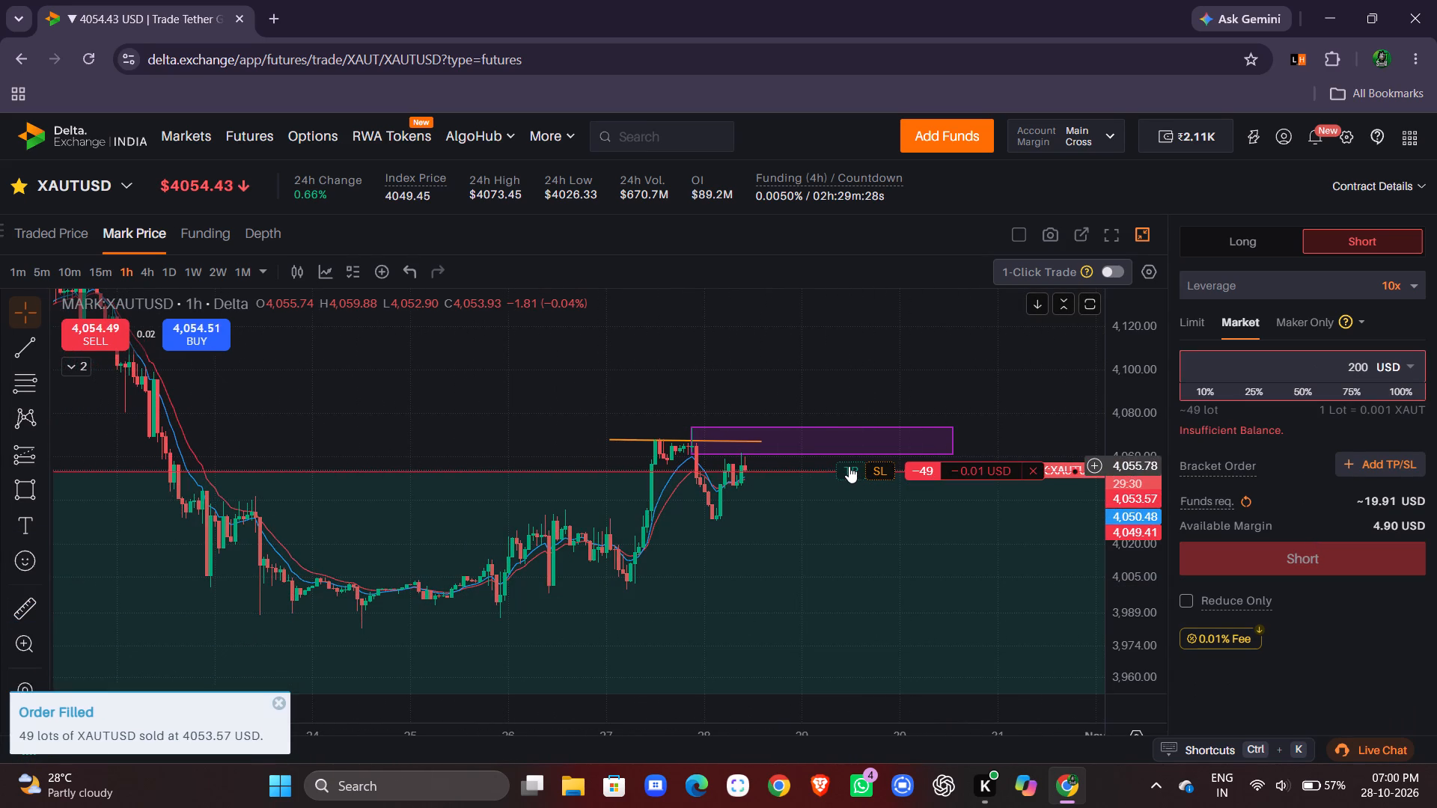
Add a take profit at 4,031.42 to the XAUTUSD short position on the chart.
drag(849, 466, 855, 533)
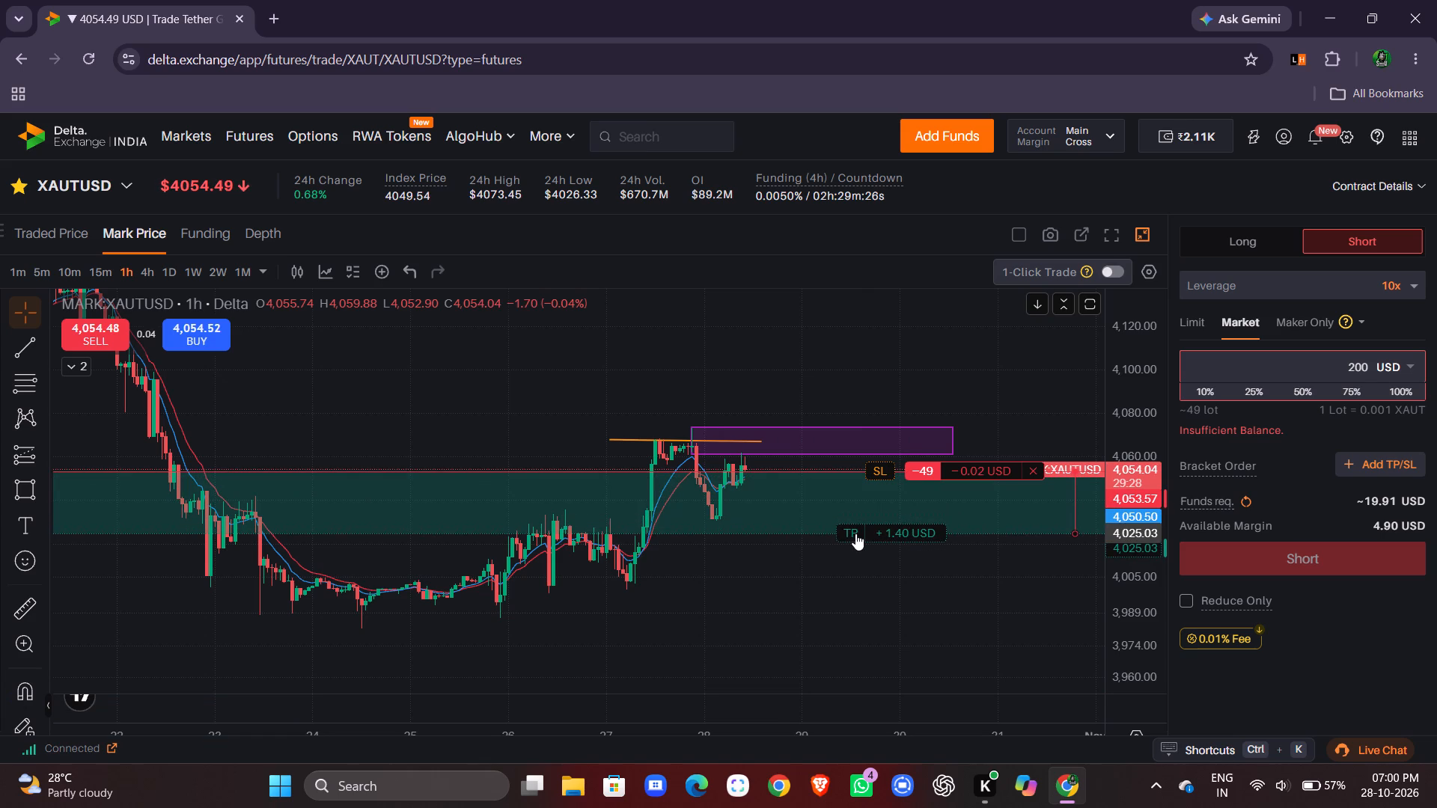
drag(855, 533, 877, 512)
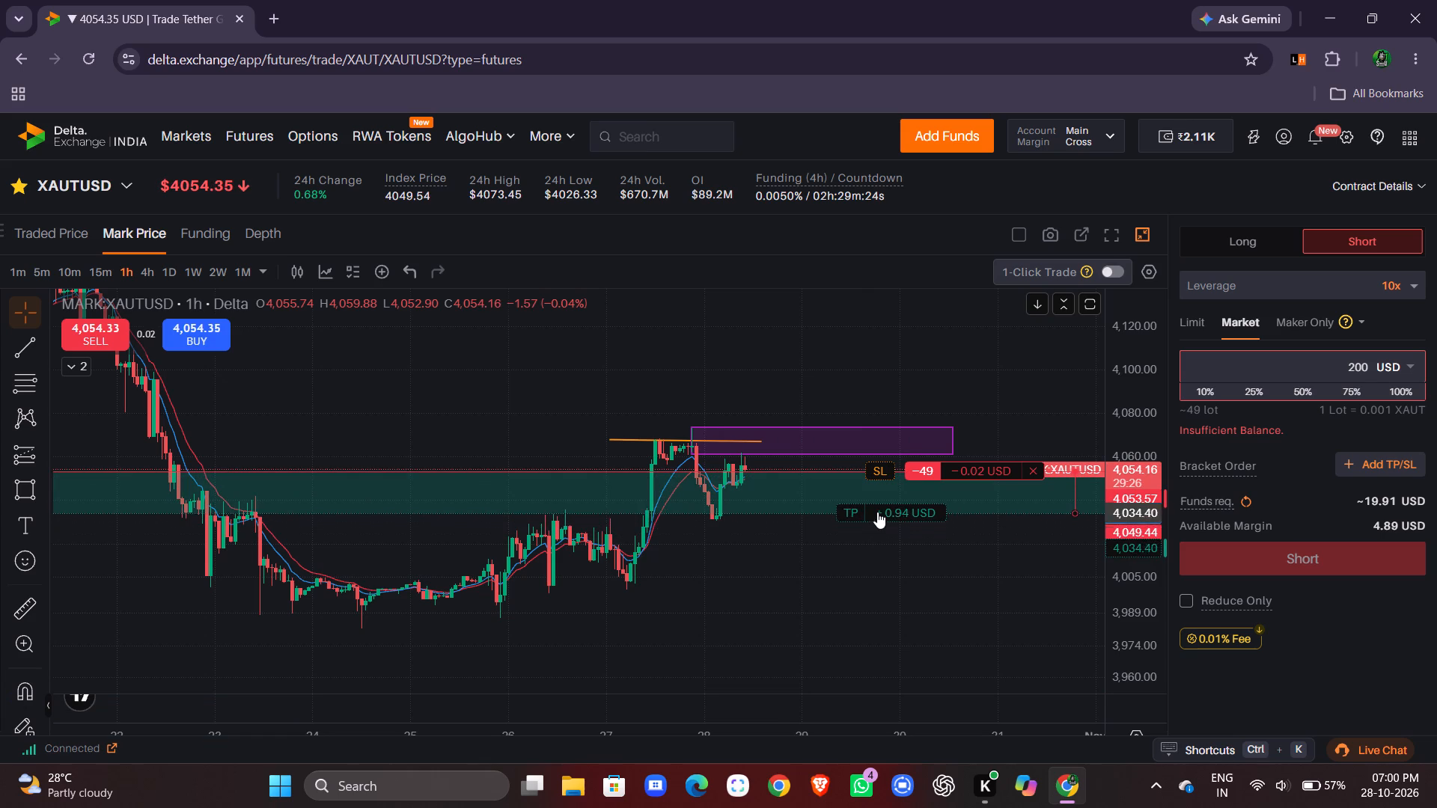
drag(877, 512, 879, 519)
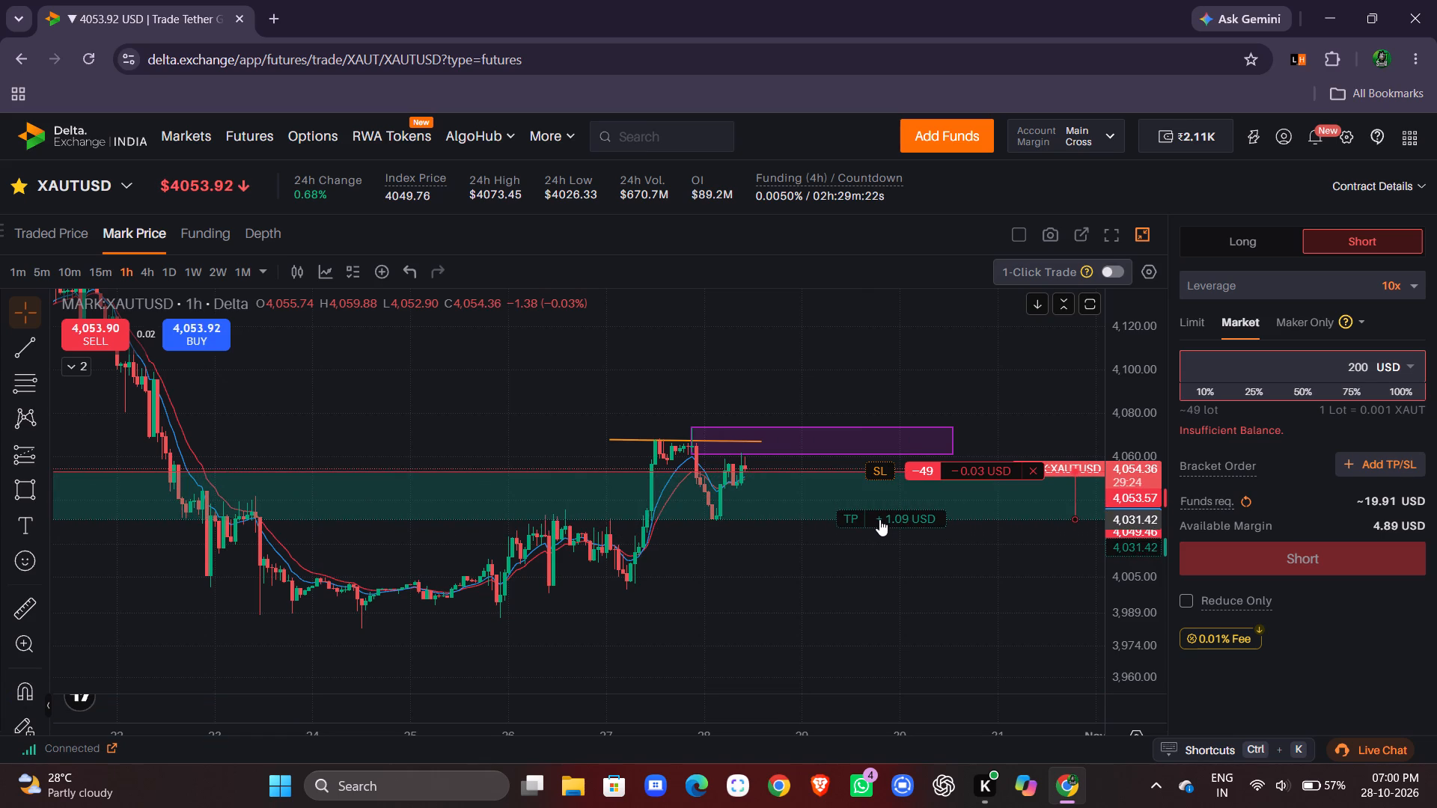
drag(879, 519, 879, 520)
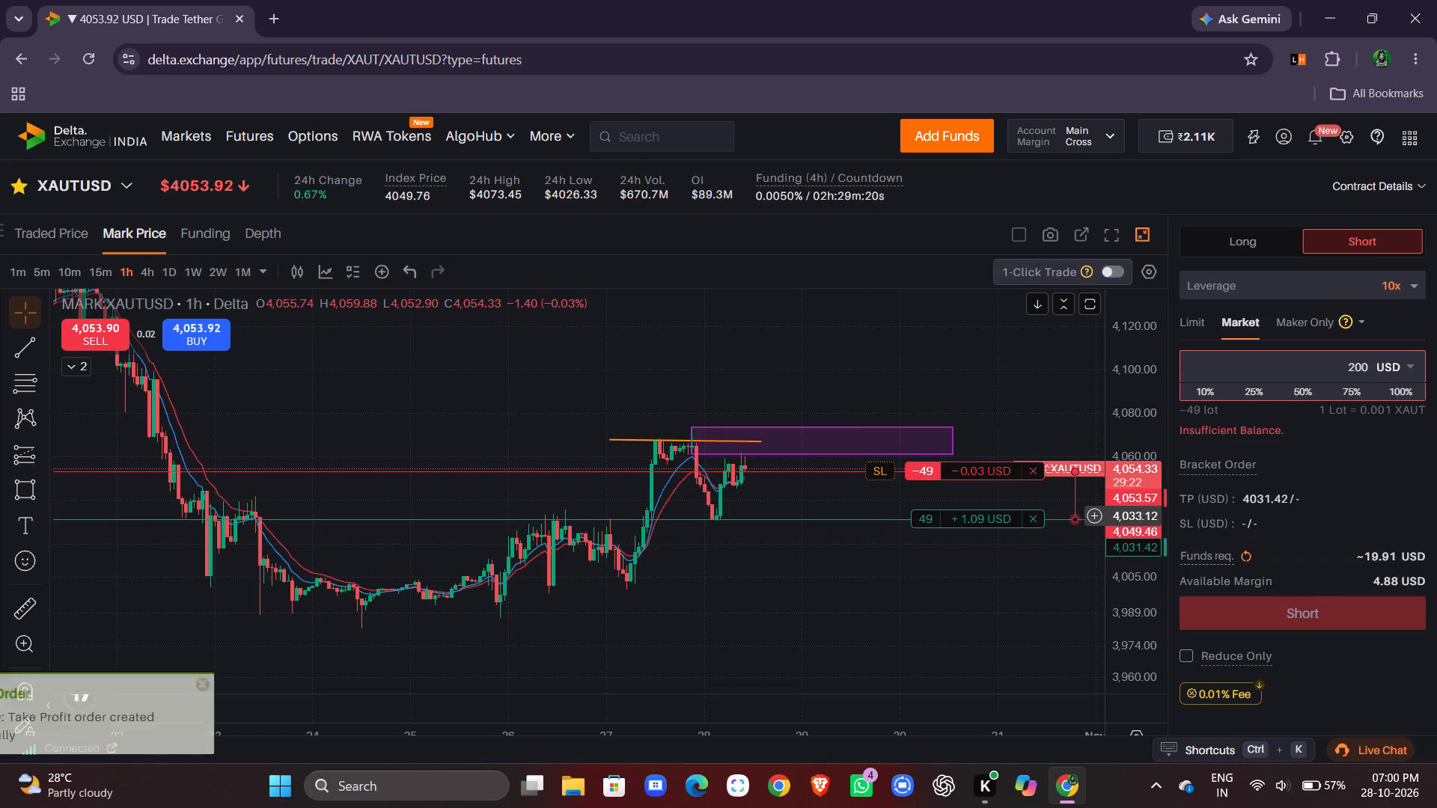
Add a stop loss at 4,074.25 to the XAUTUSD short position on the chart.
drag(879, 467, 886, 432)
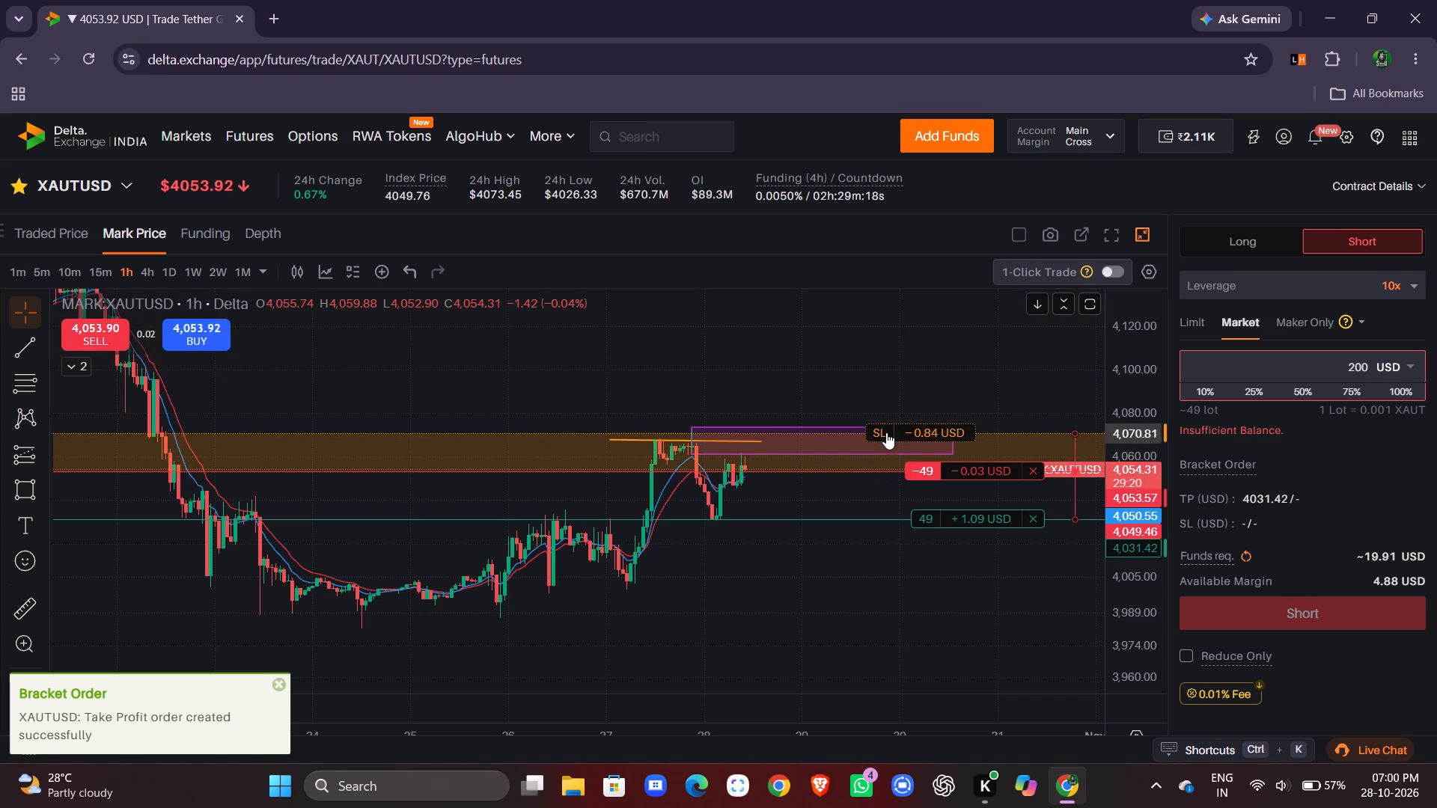
drag(886, 432, 901, 423)
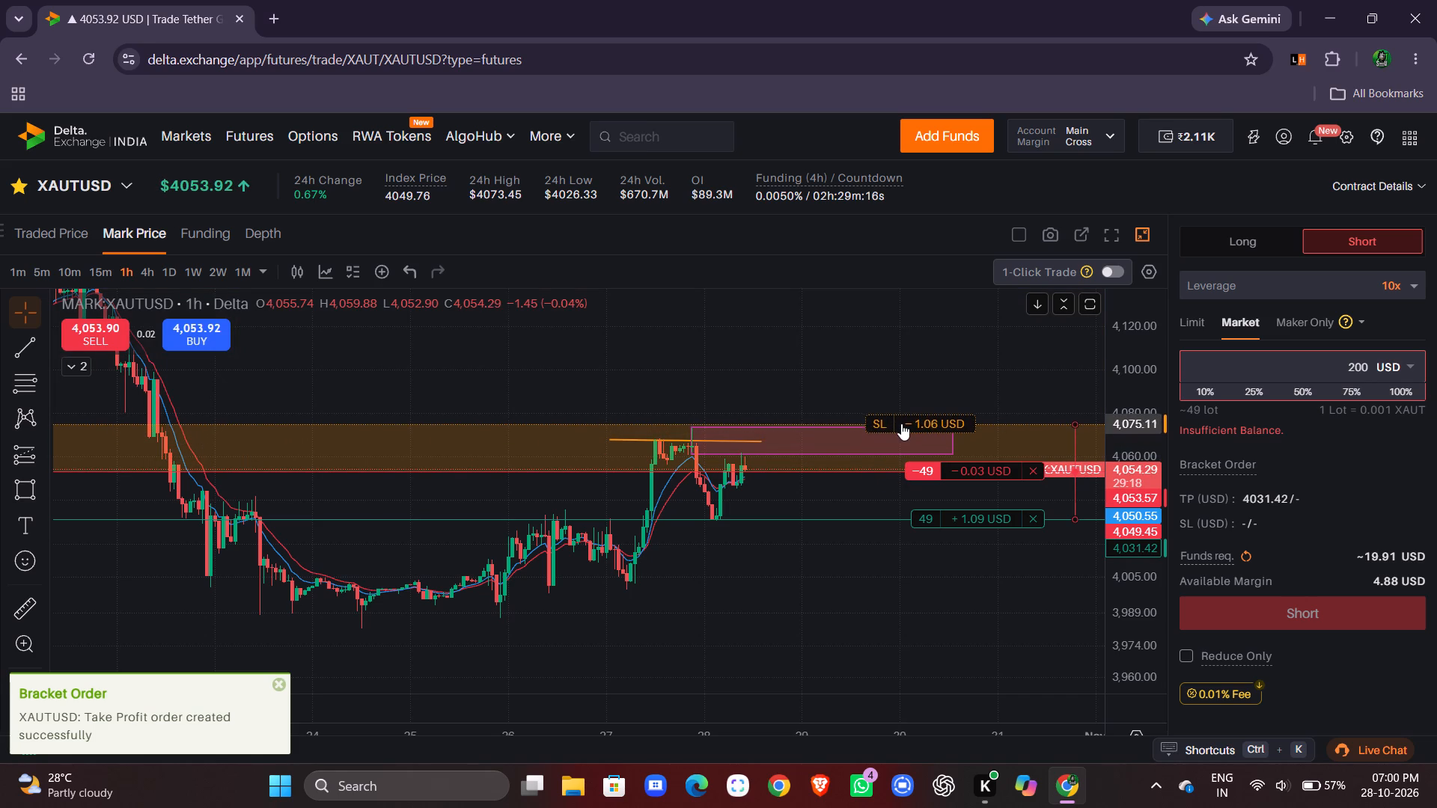
drag(901, 423, 902, 432)
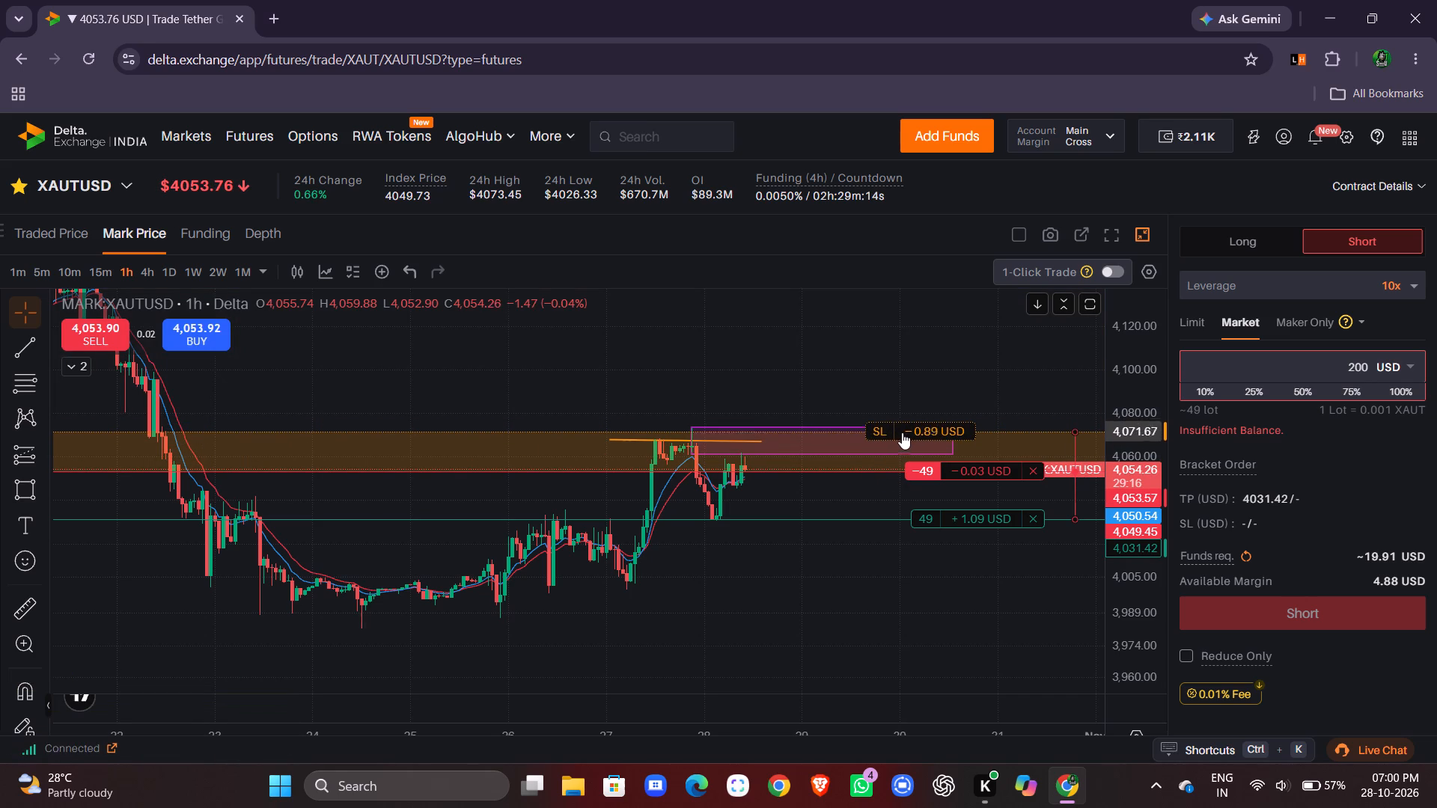
drag(902, 432, 897, 432)
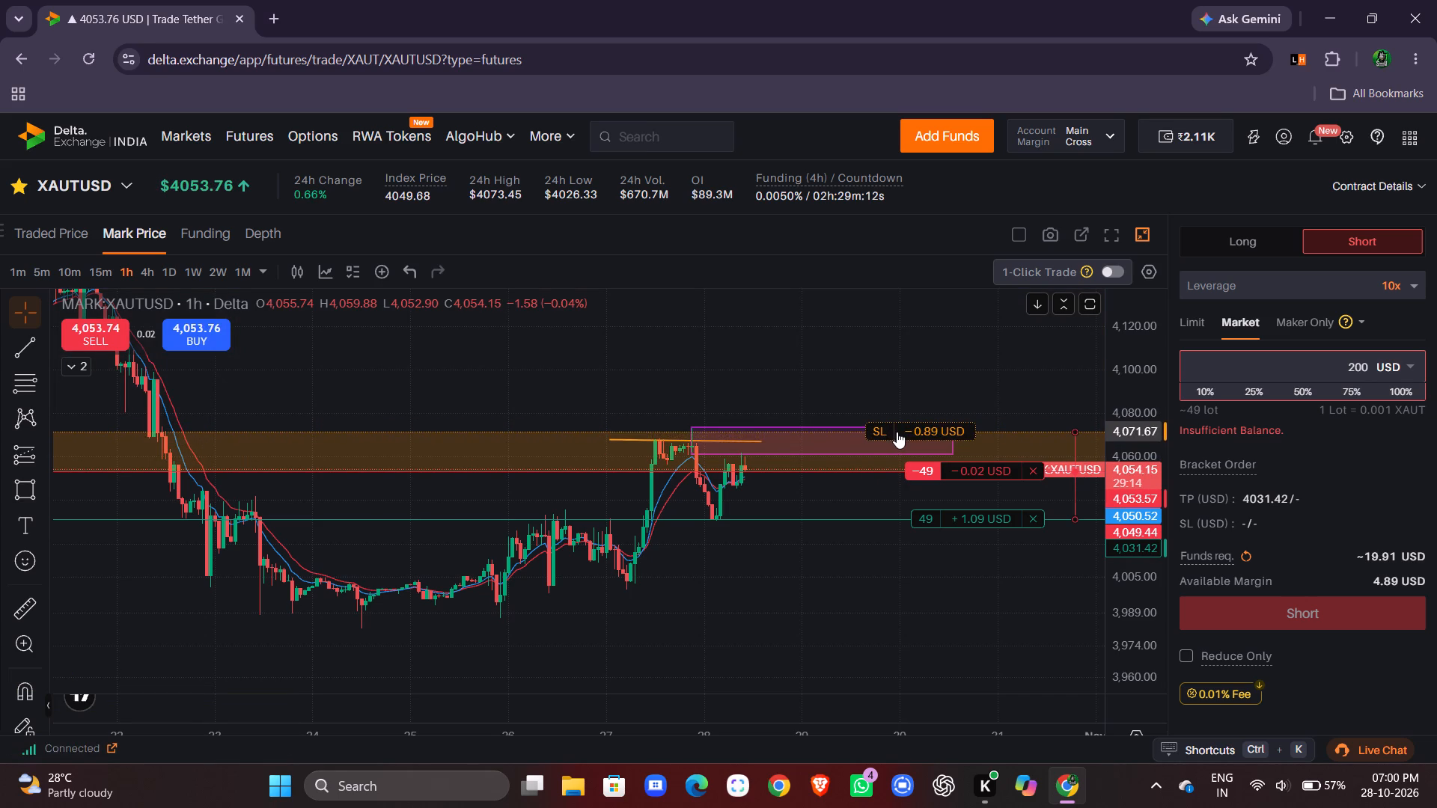
drag(897, 432, 901, 426)
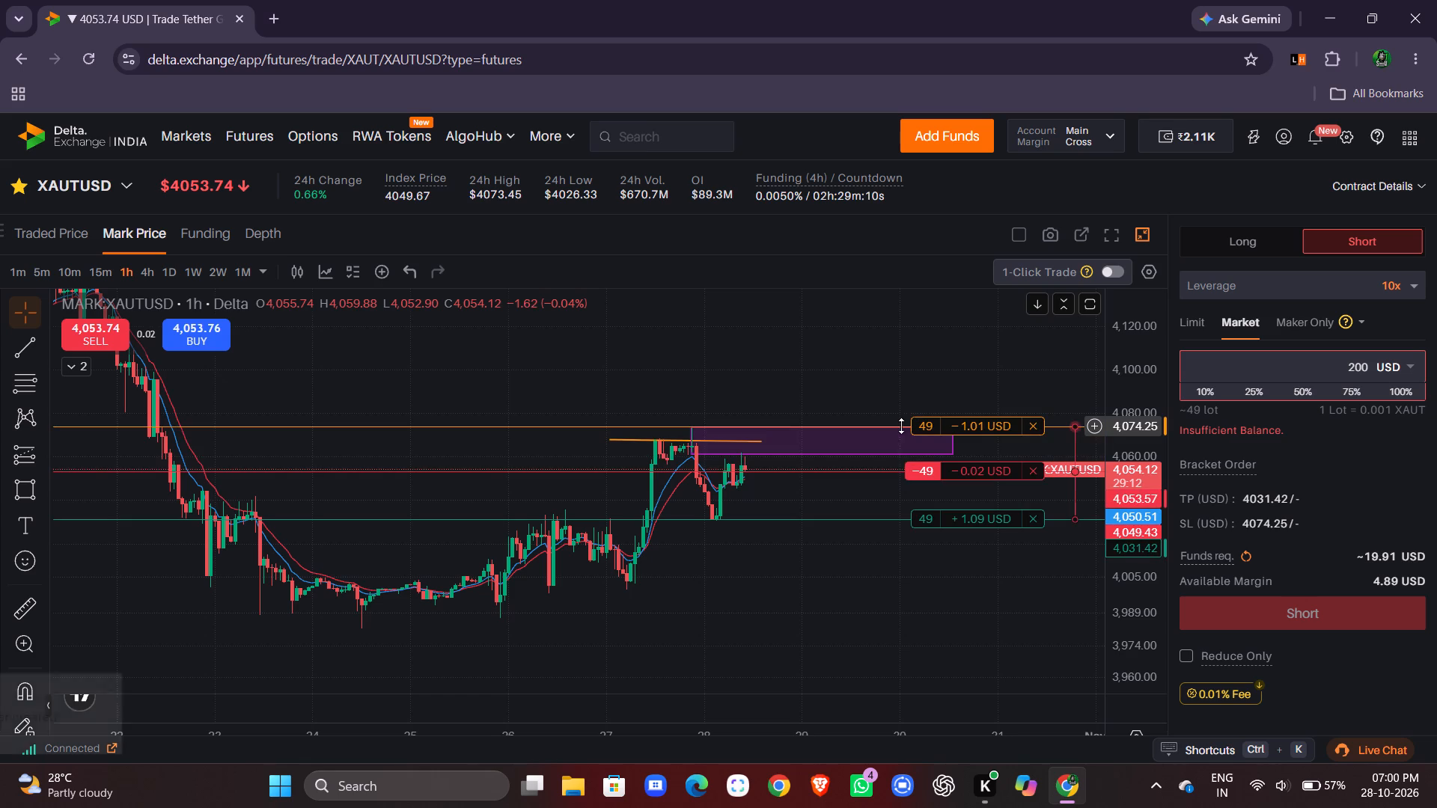
Draw a Short Position projection over the latest XAUTUSD candles with entry 4,053.63, stop 4,075.54 and target 4,031.84.
scroll(916, 616, left, 1)
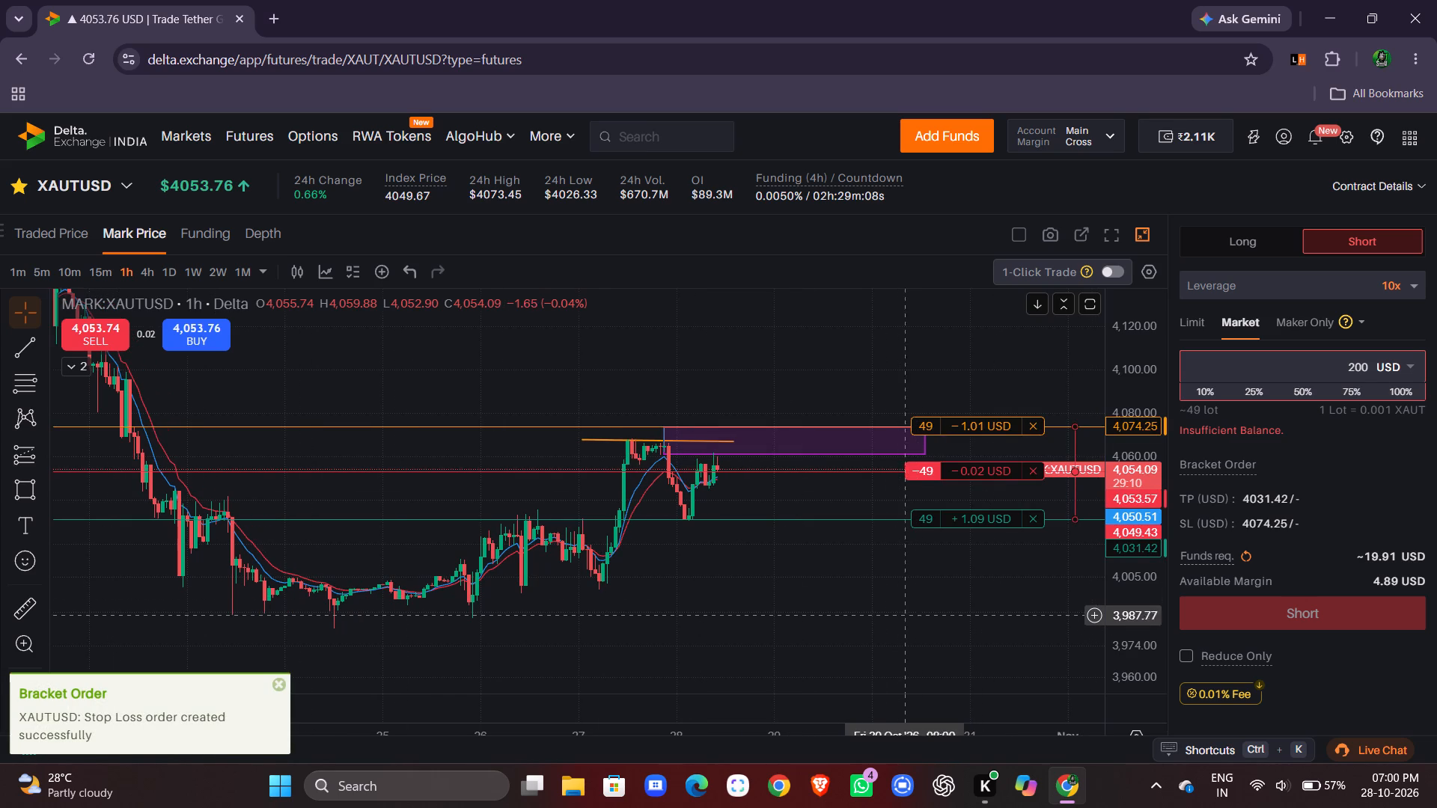
click(39, 454)
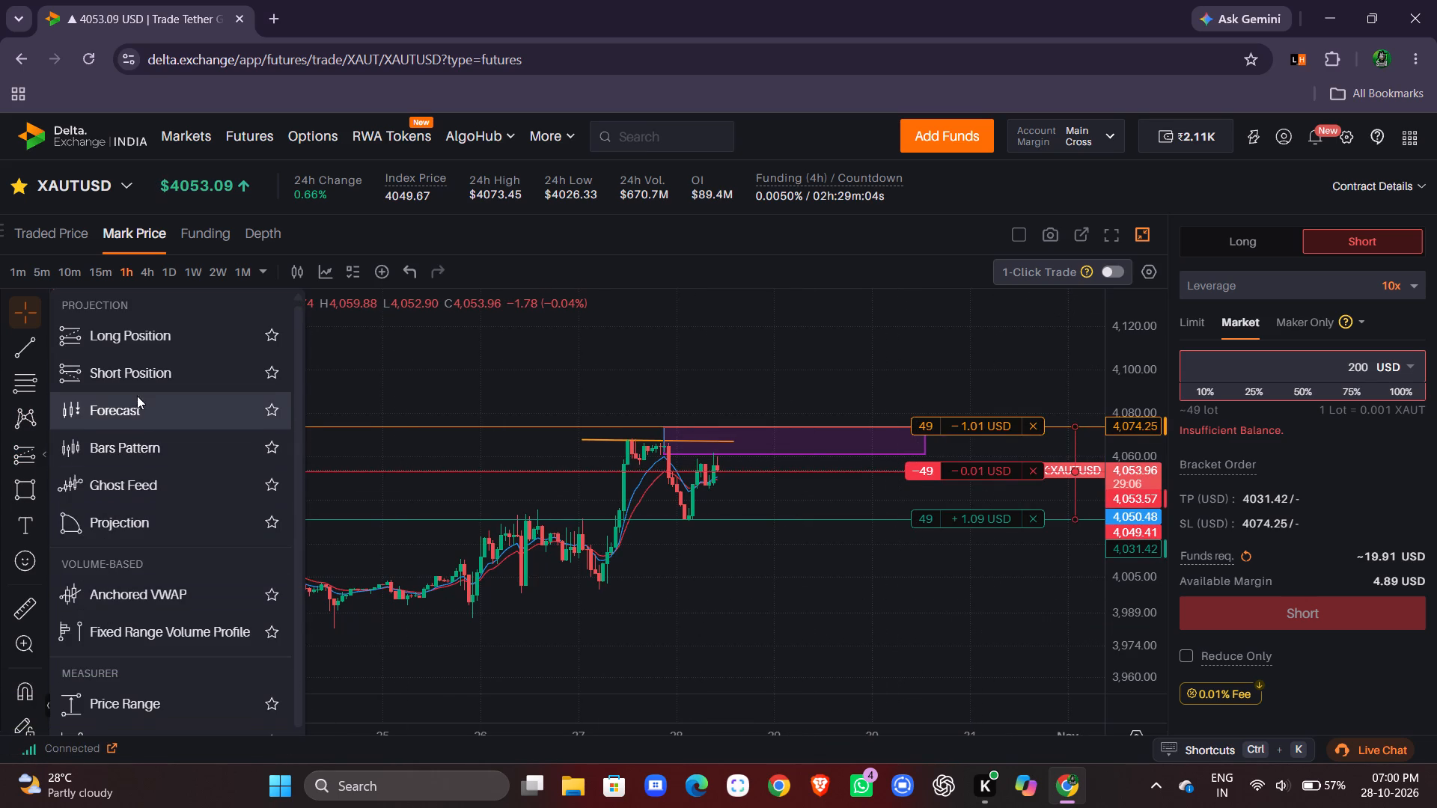
click(144, 359)
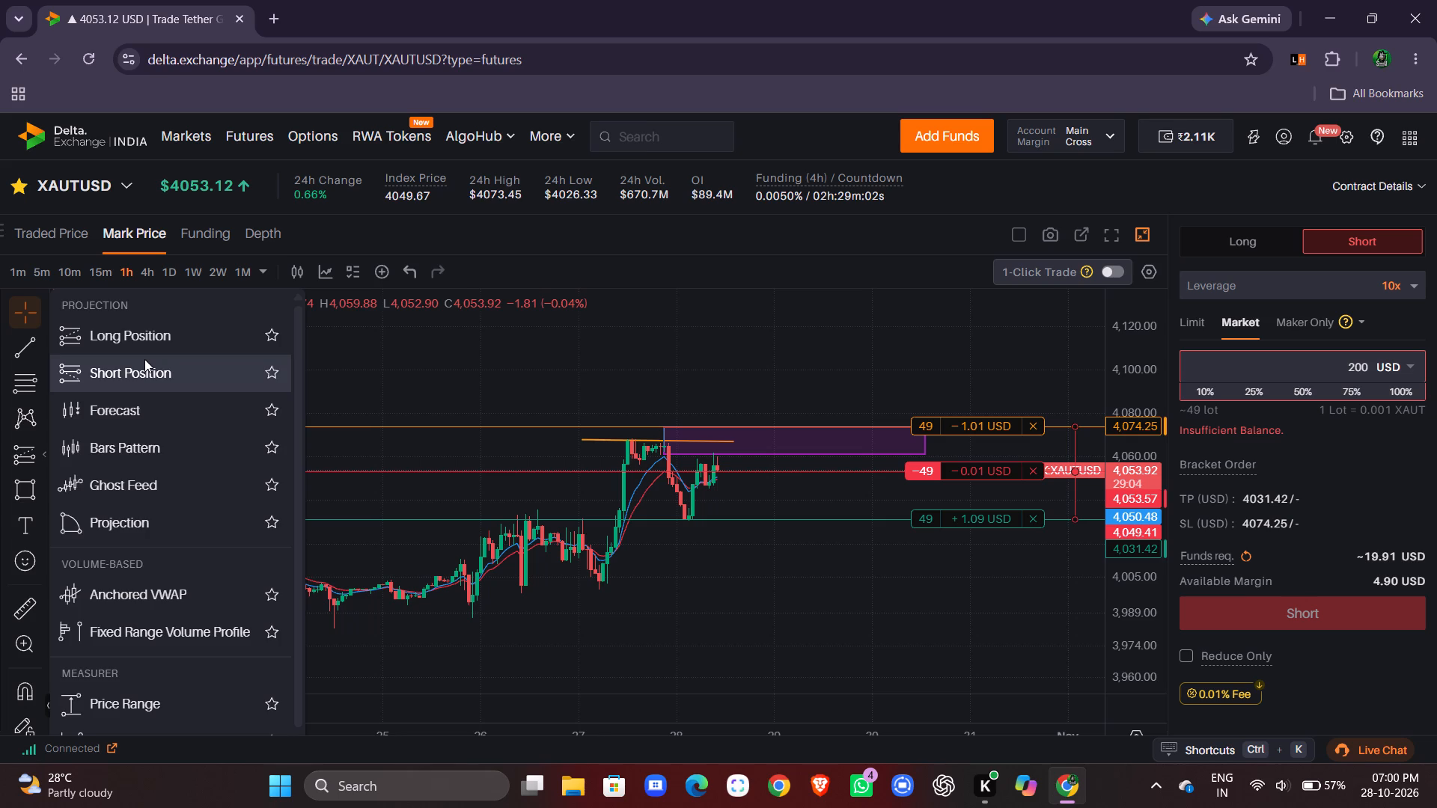
click(800, 471)
drag(797, 391, 797, 418)
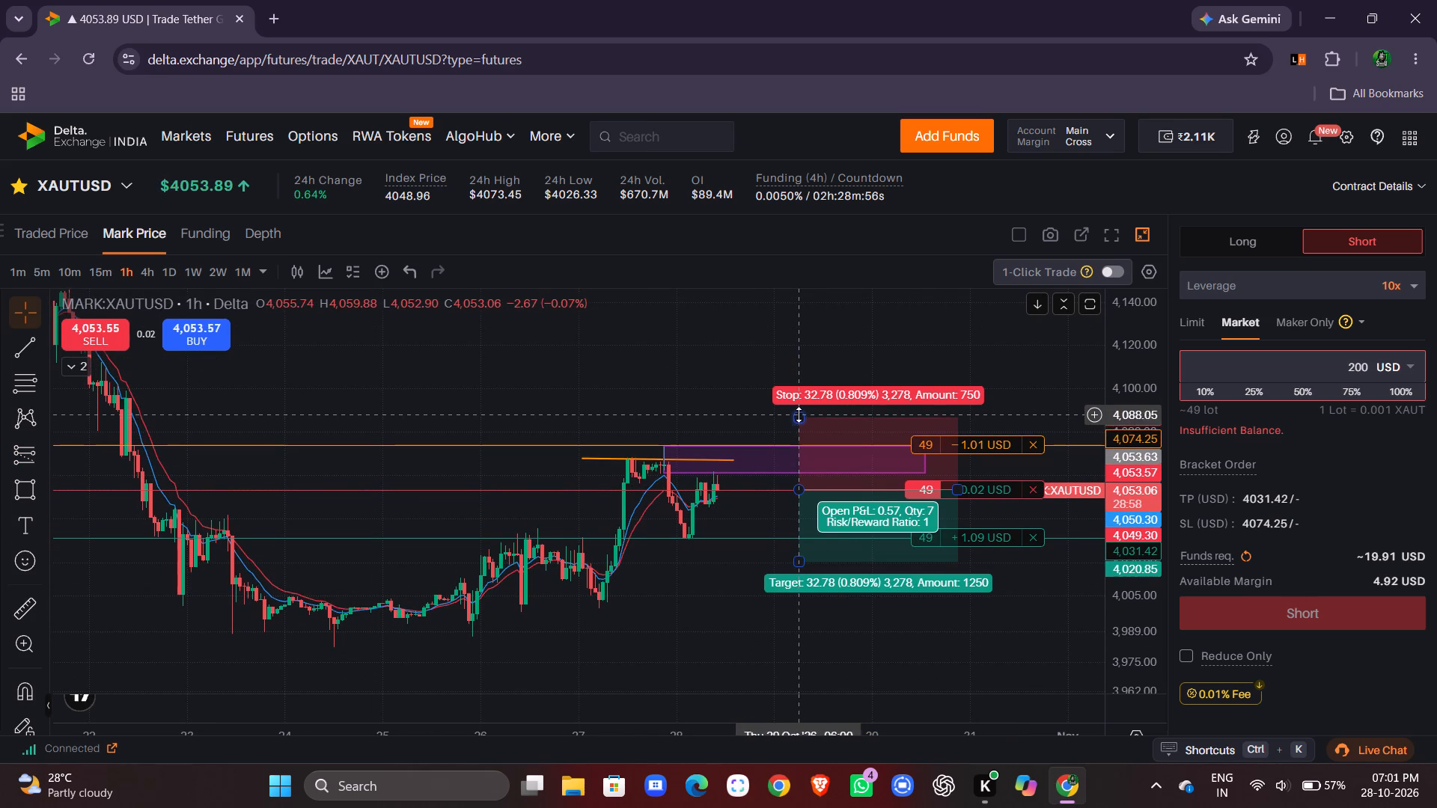
drag(799, 414, 805, 442)
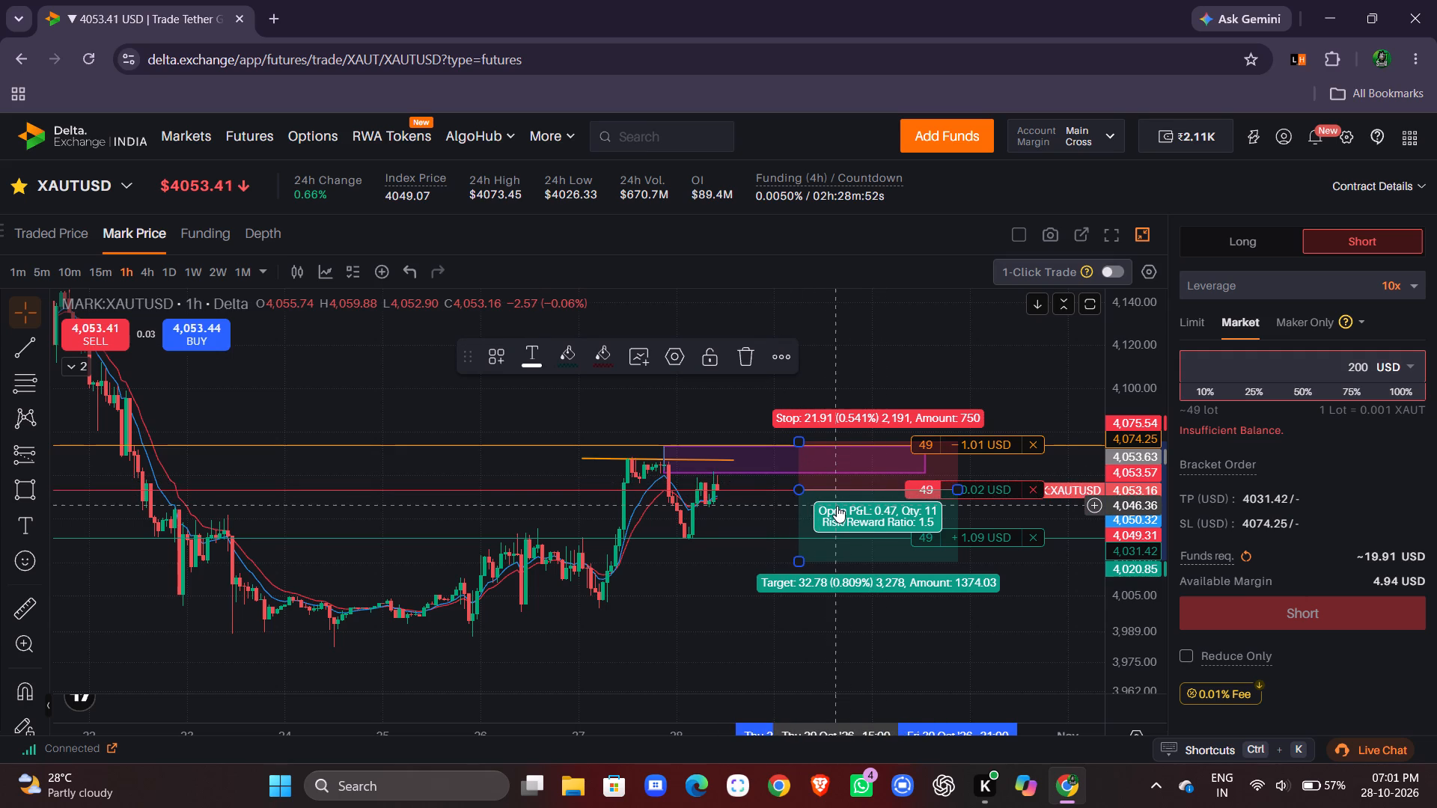
drag(837, 506, 739, 506)
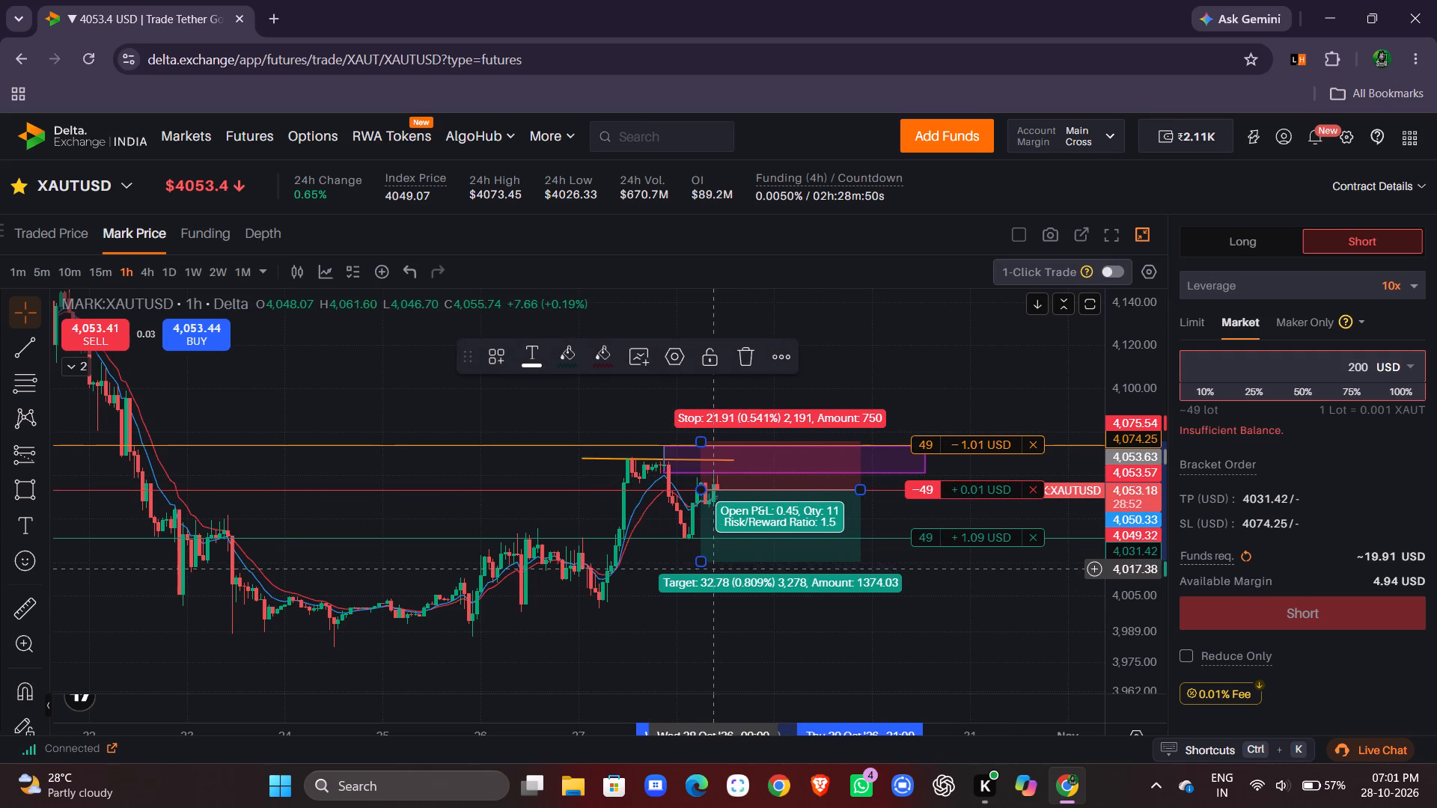
drag(699, 564, 702, 539)
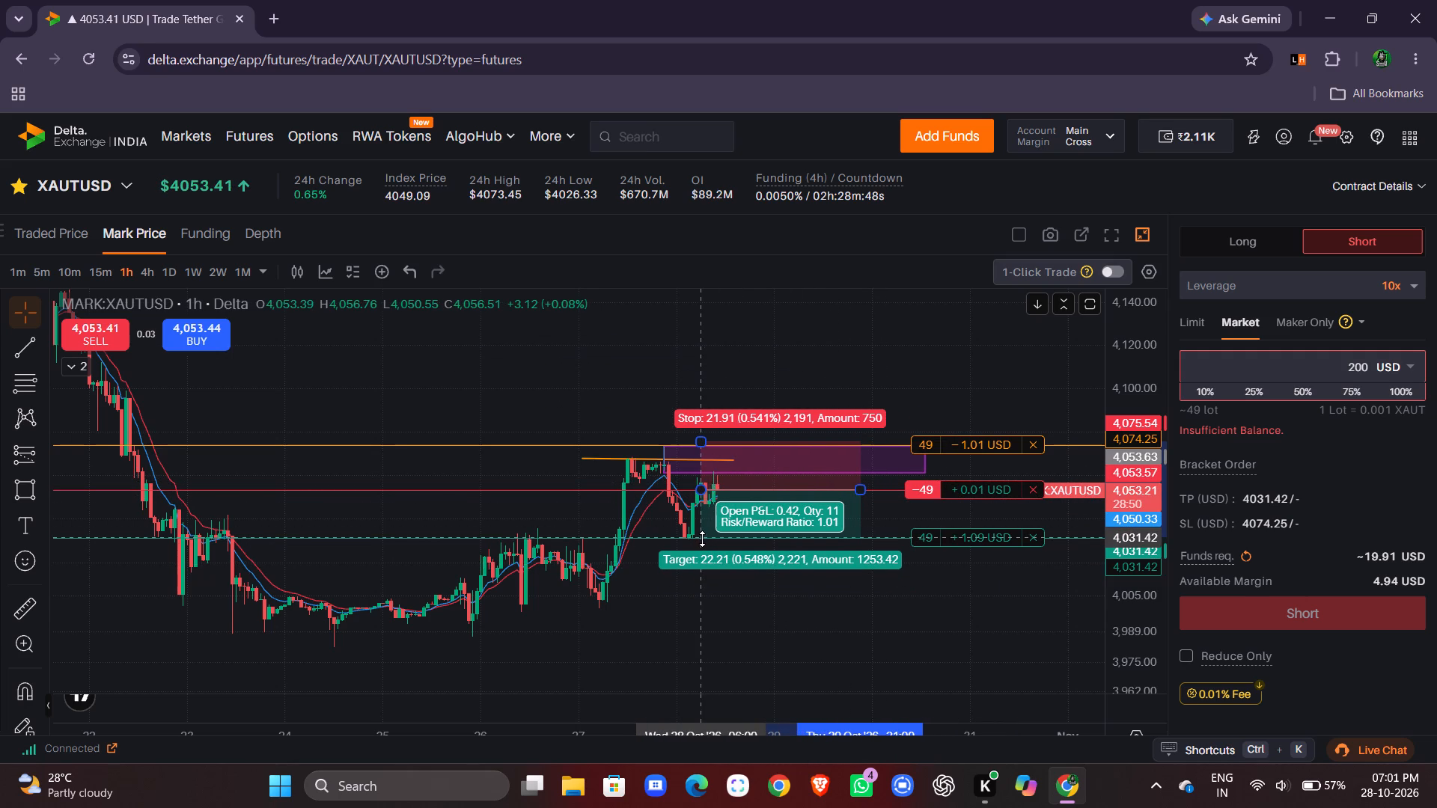
drag(702, 539, 704, 537)
click(834, 638)
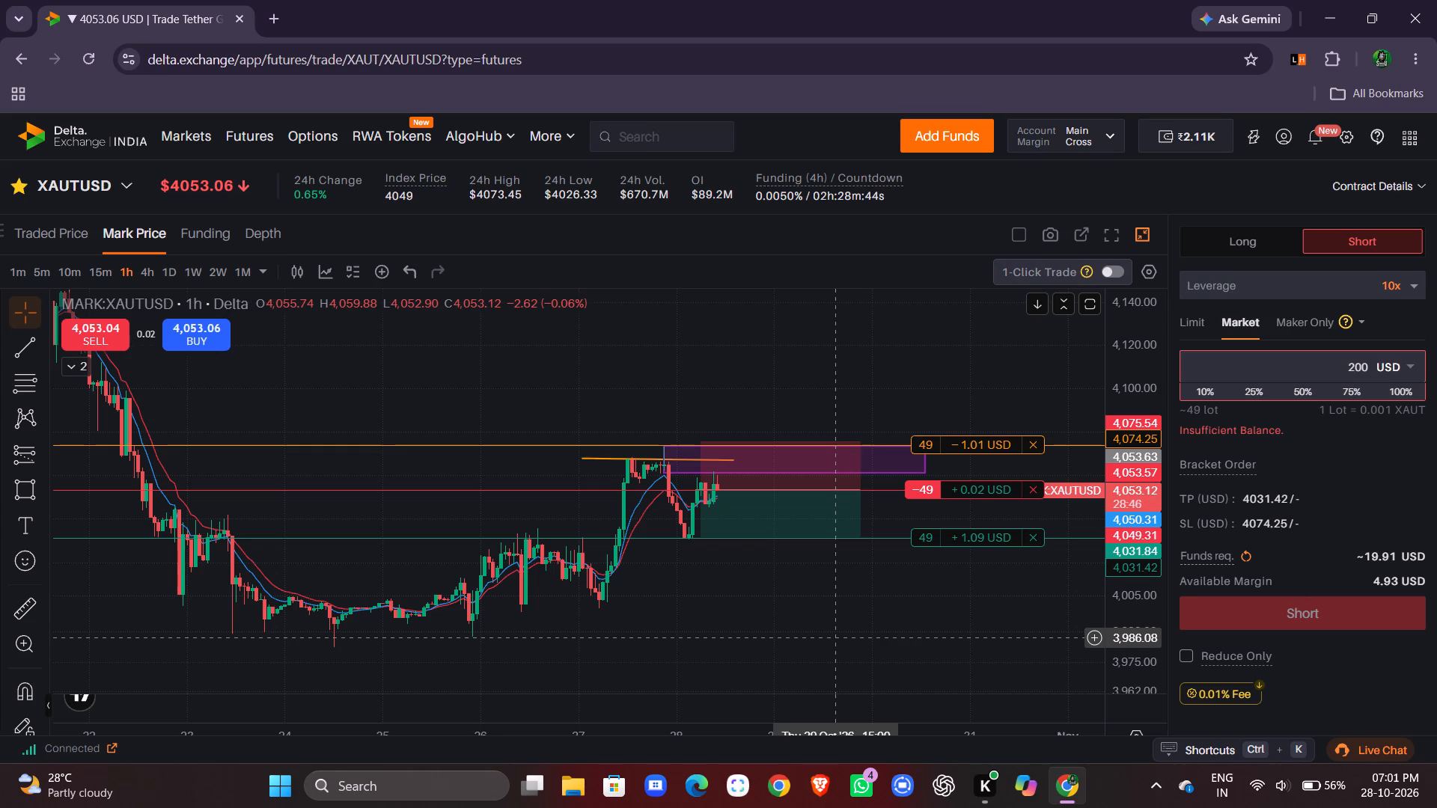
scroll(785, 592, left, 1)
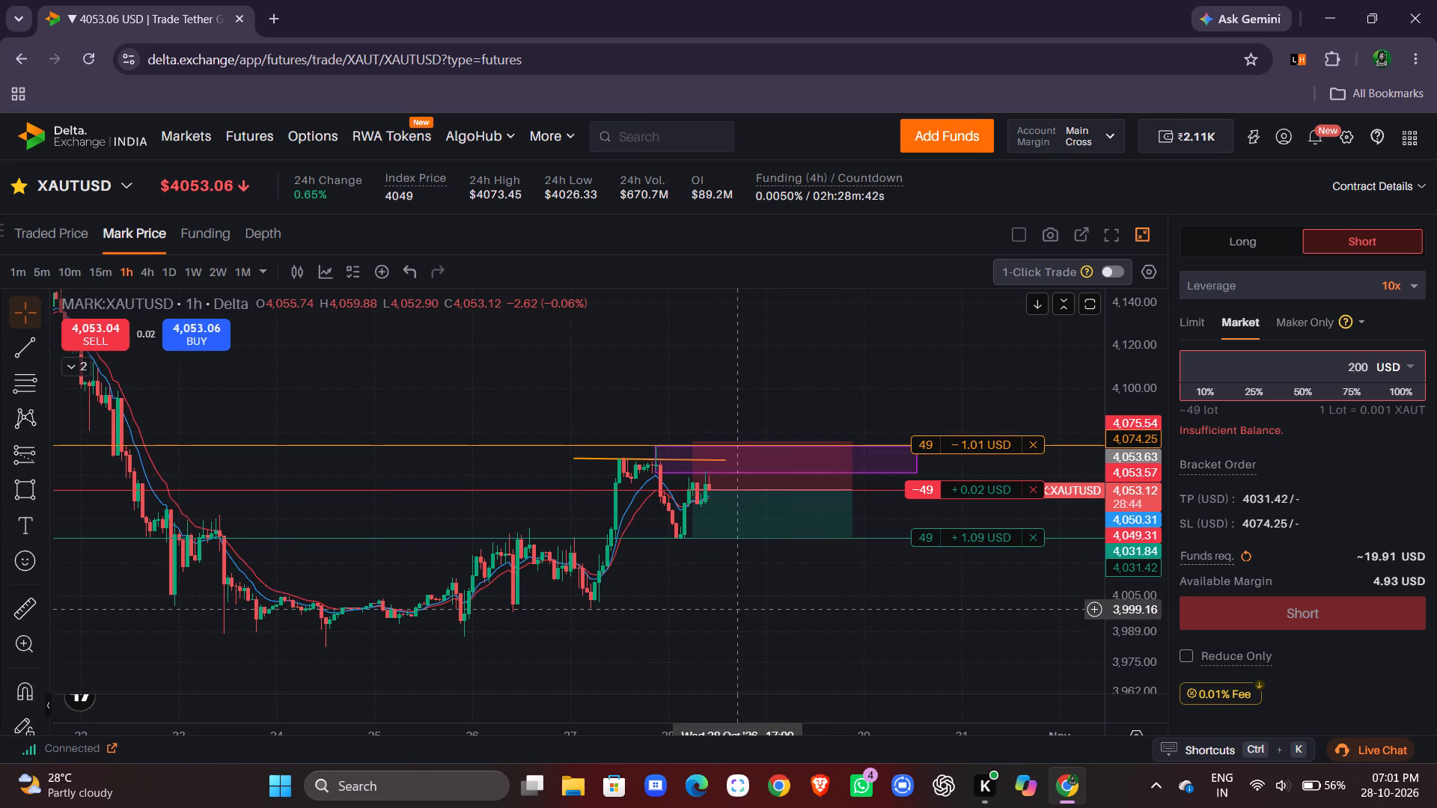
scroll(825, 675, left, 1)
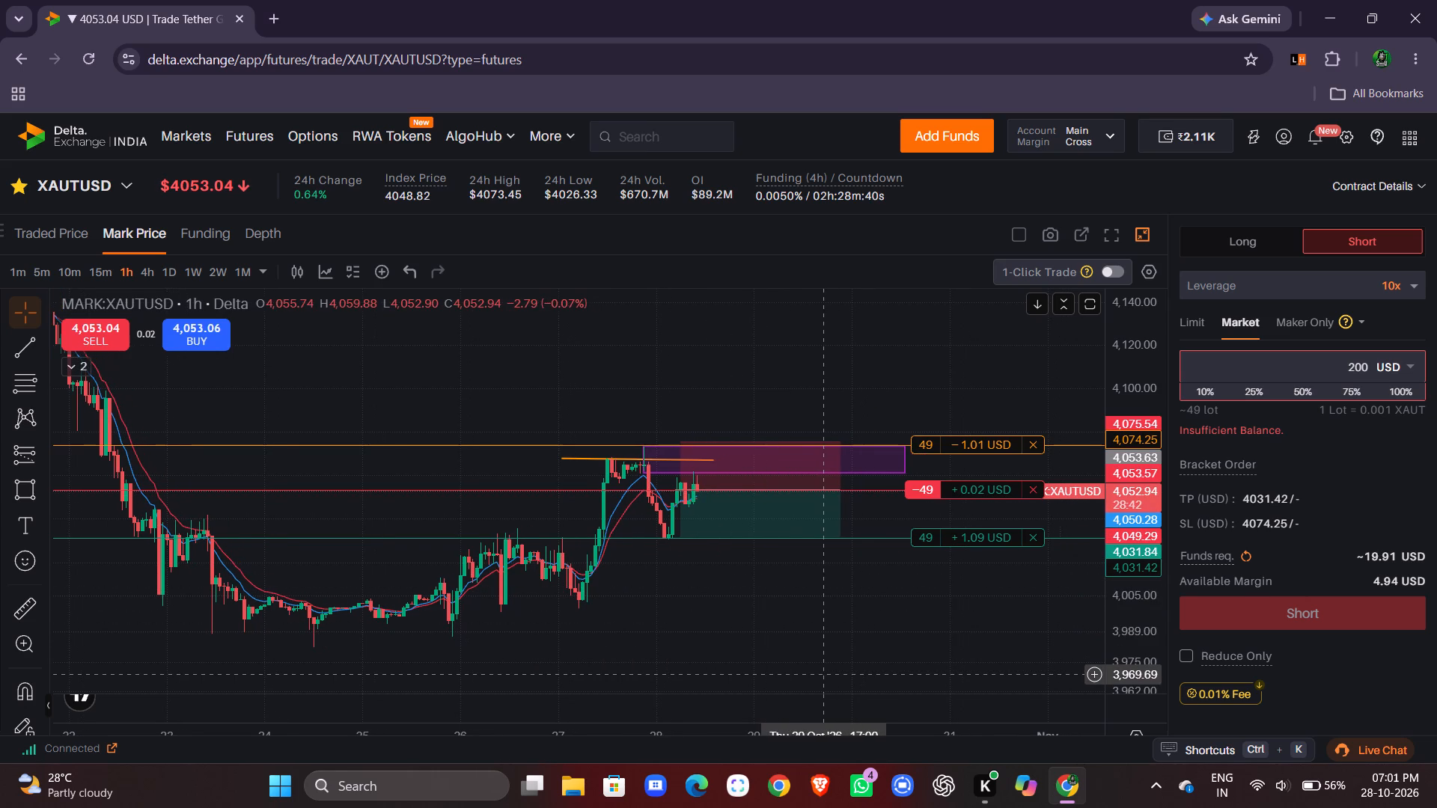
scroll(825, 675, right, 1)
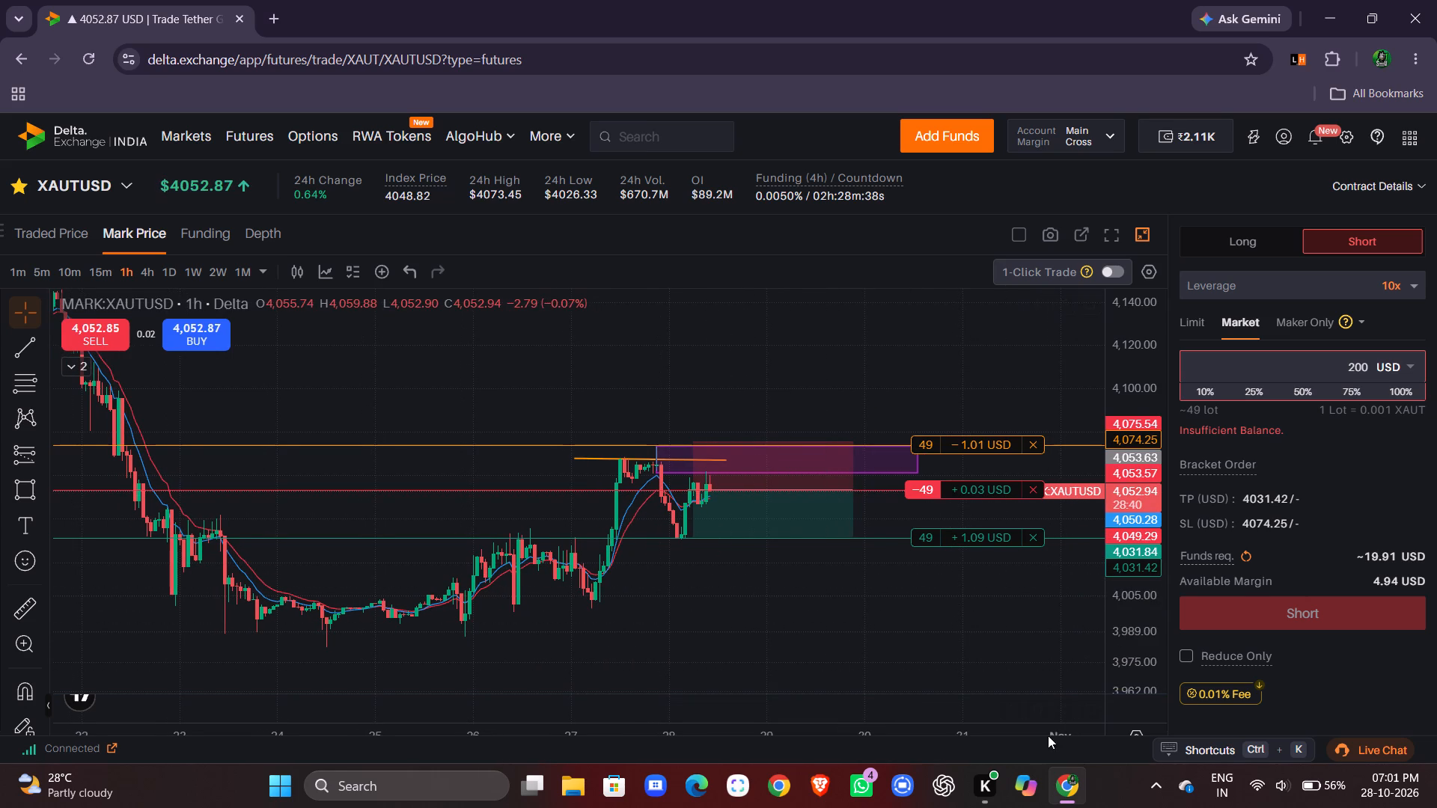
Browse the futures contract list and switch the chart to ETHUSD.
click(77, 187)
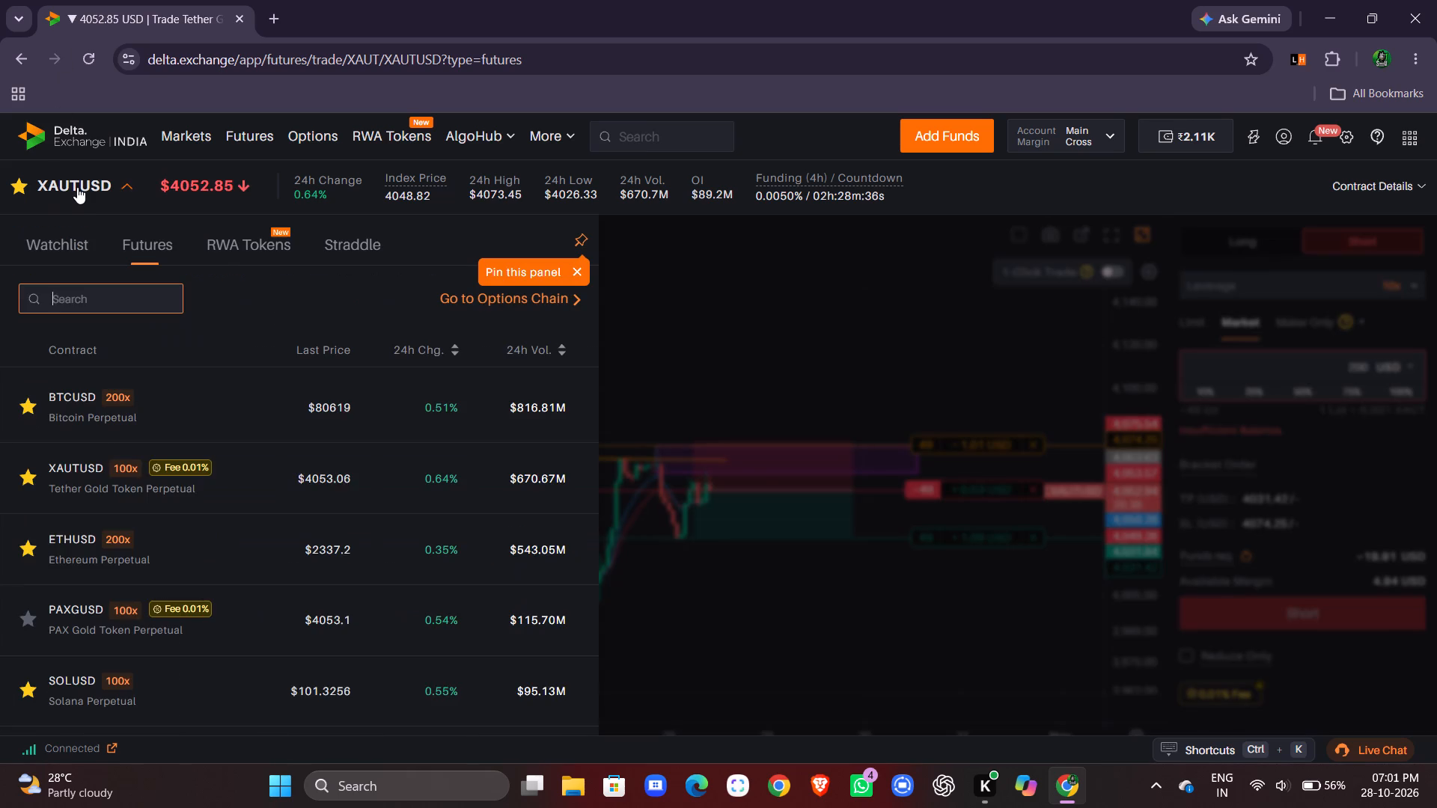
scroll(210, 578, up, 1)
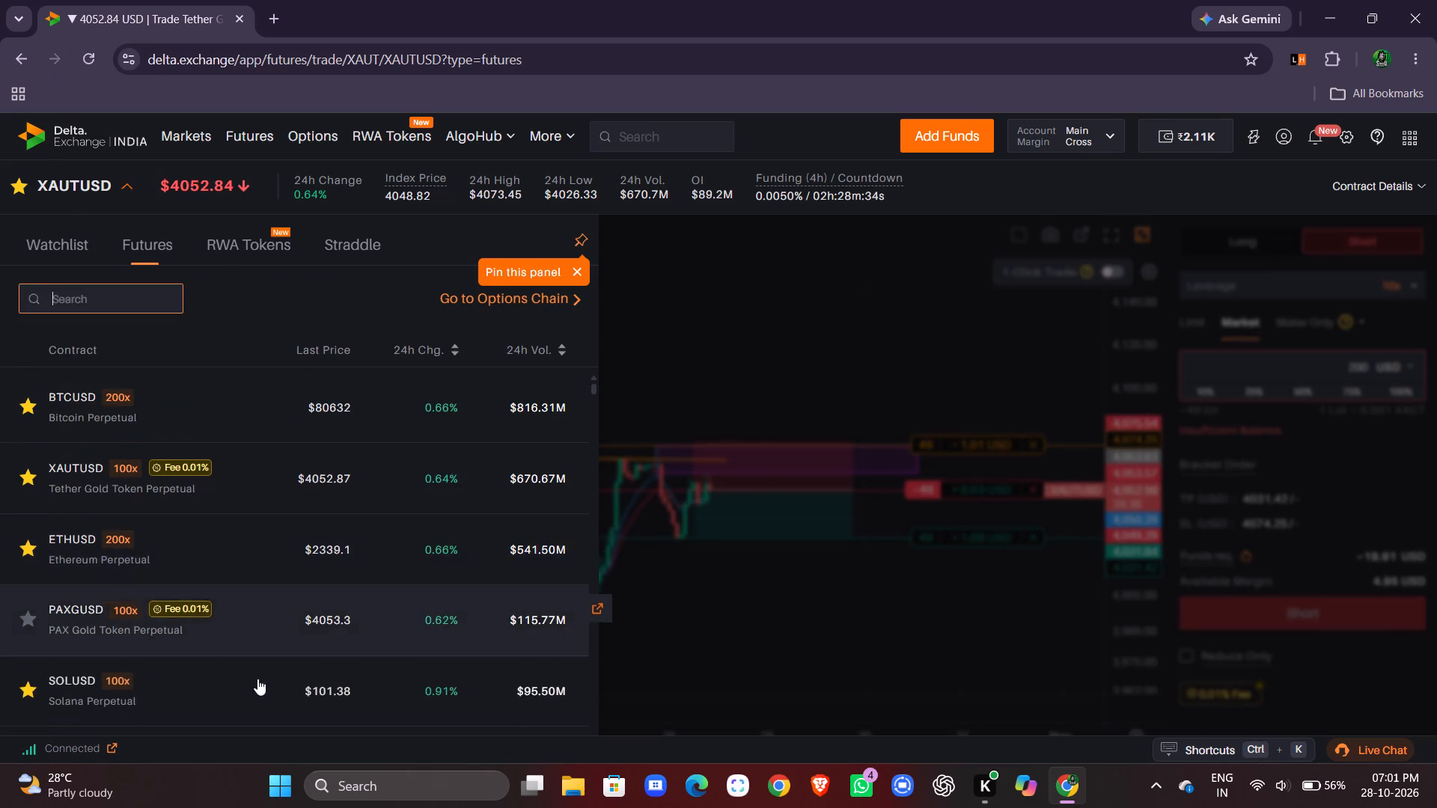
scroll(259, 683, down, 2)
scroll(259, 683, right, 1)
scroll(259, 683, down, 1)
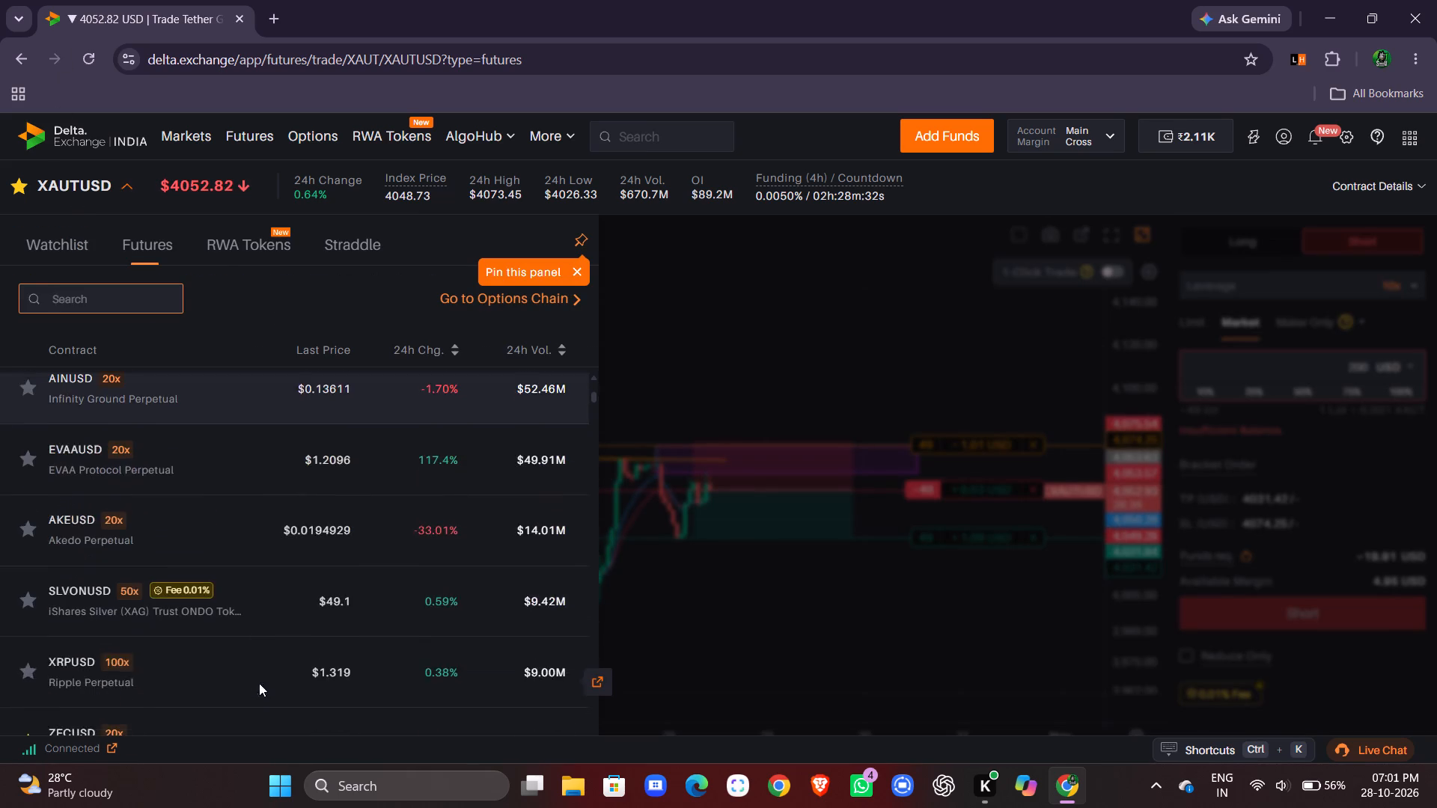
scroll(259, 683, down, 2)
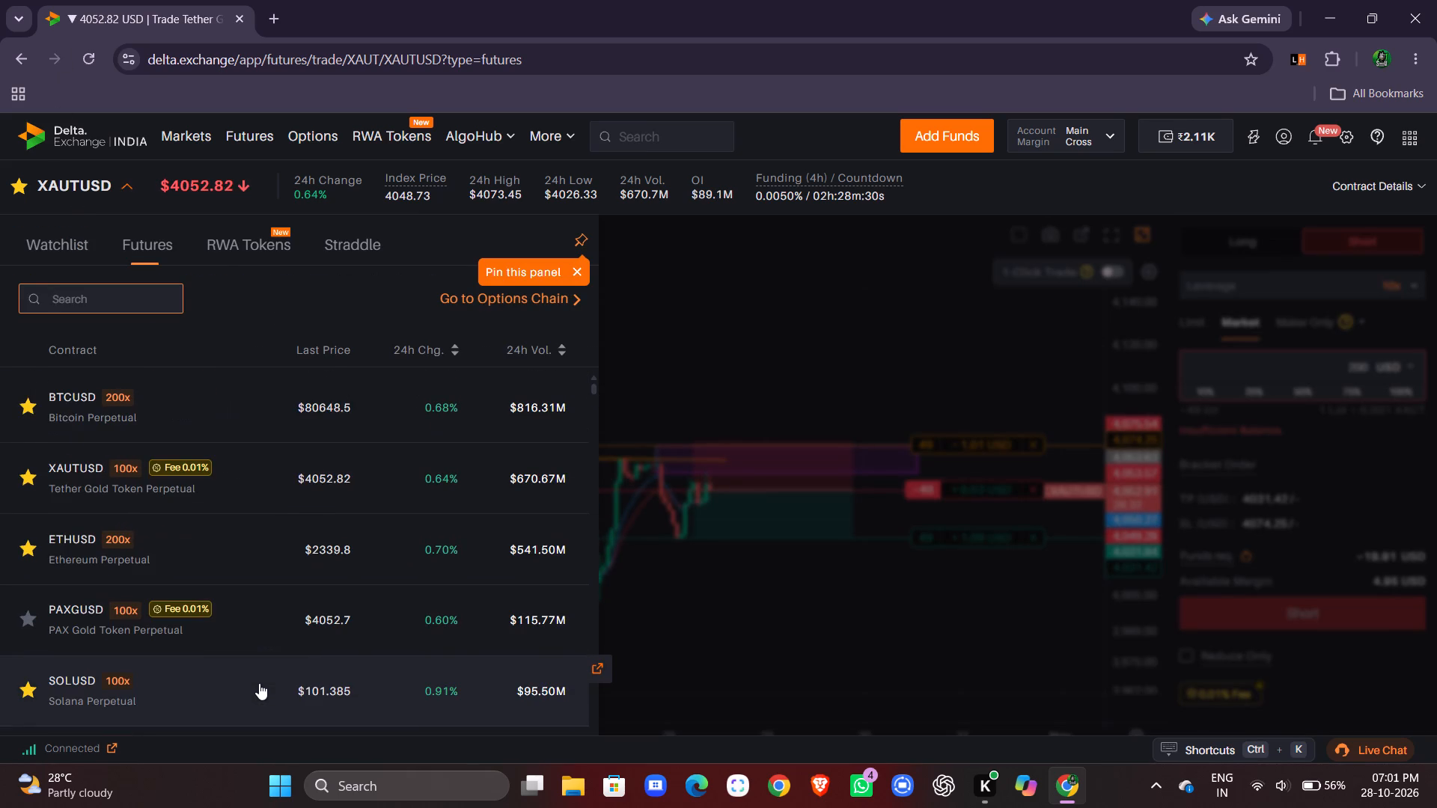
click(228, 563)
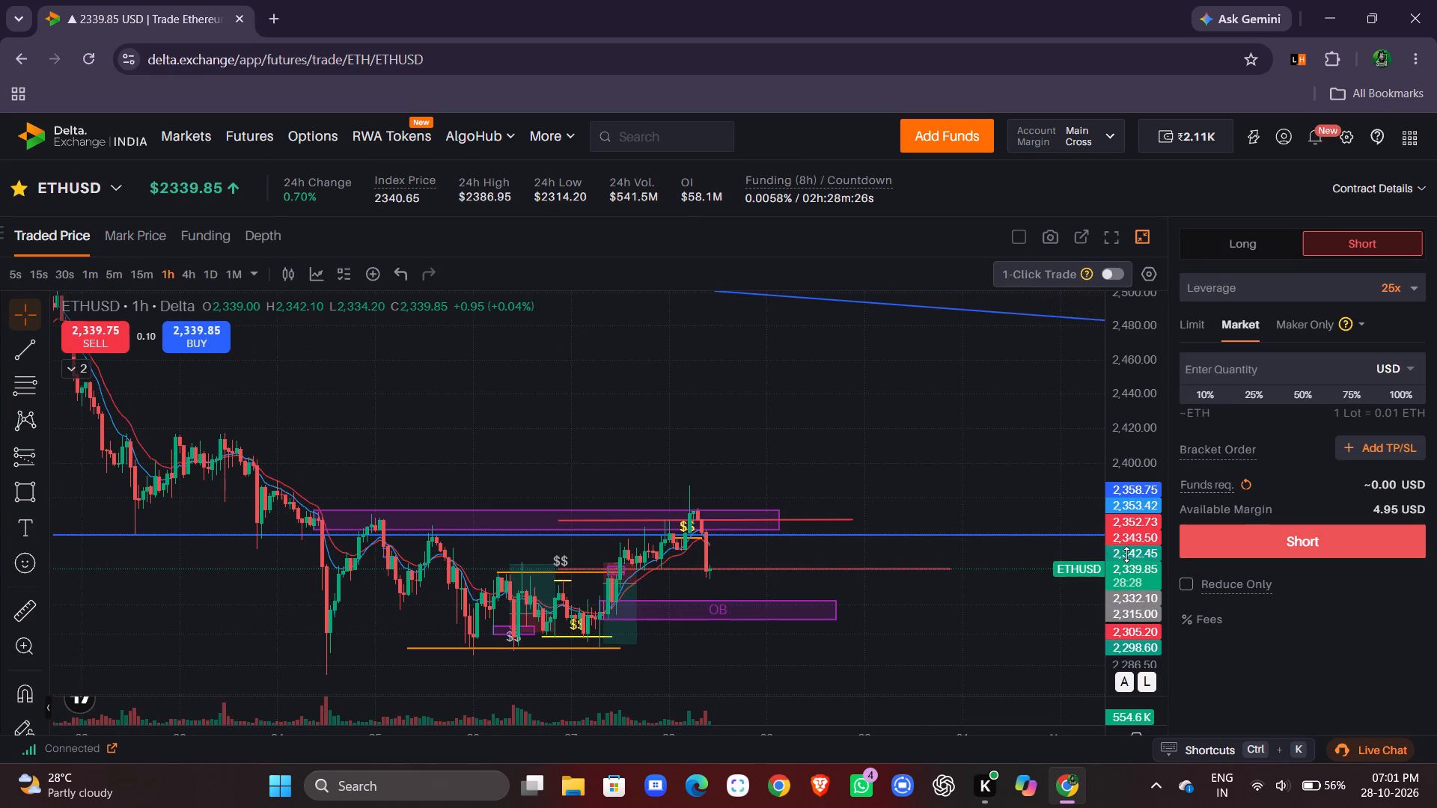
Examine the recent ETHUSD 1-hour price action around the marked upper zone and the OB zone.
drag(1126, 554, 1159, 370)
drag(938, 390, 888, 213)
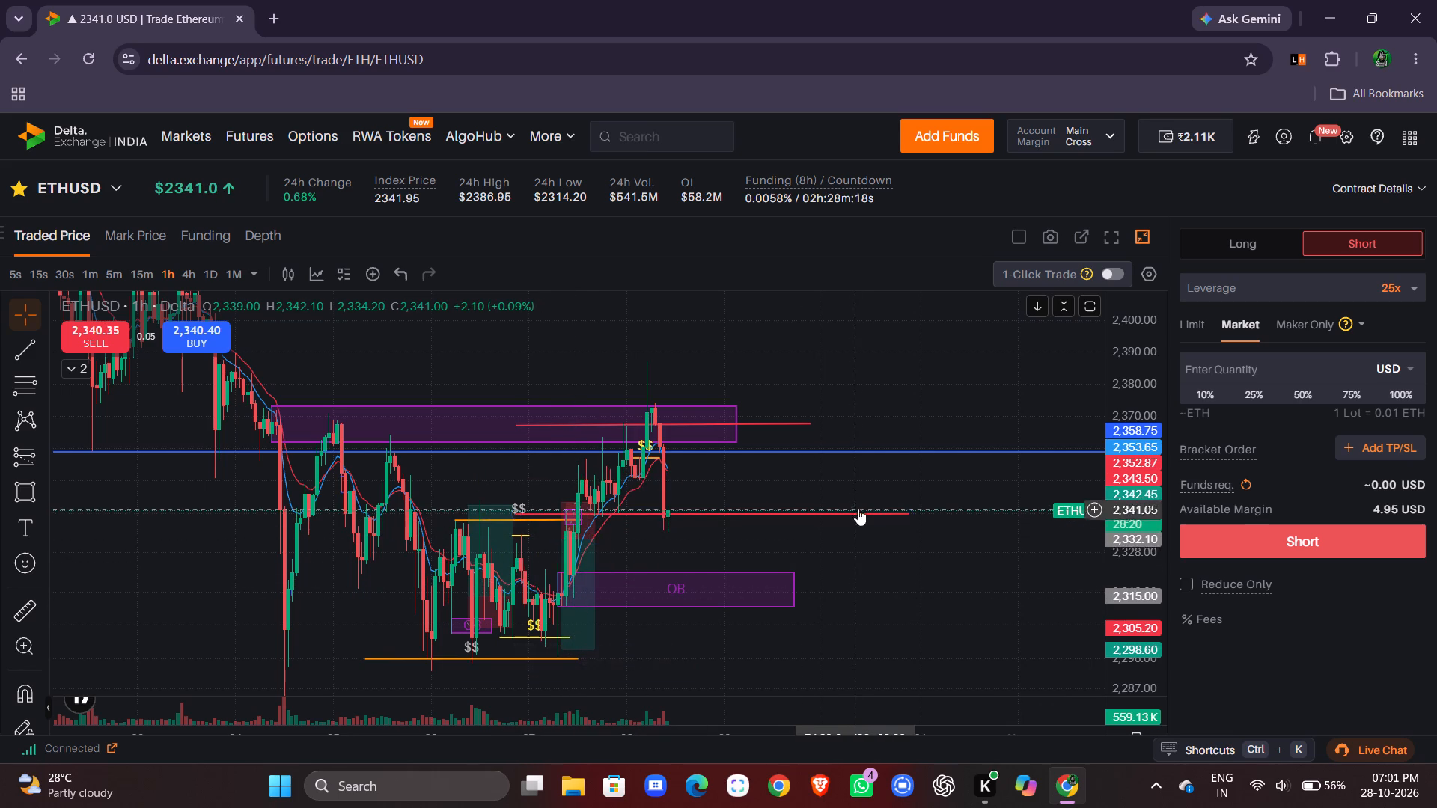
click(863, 572)
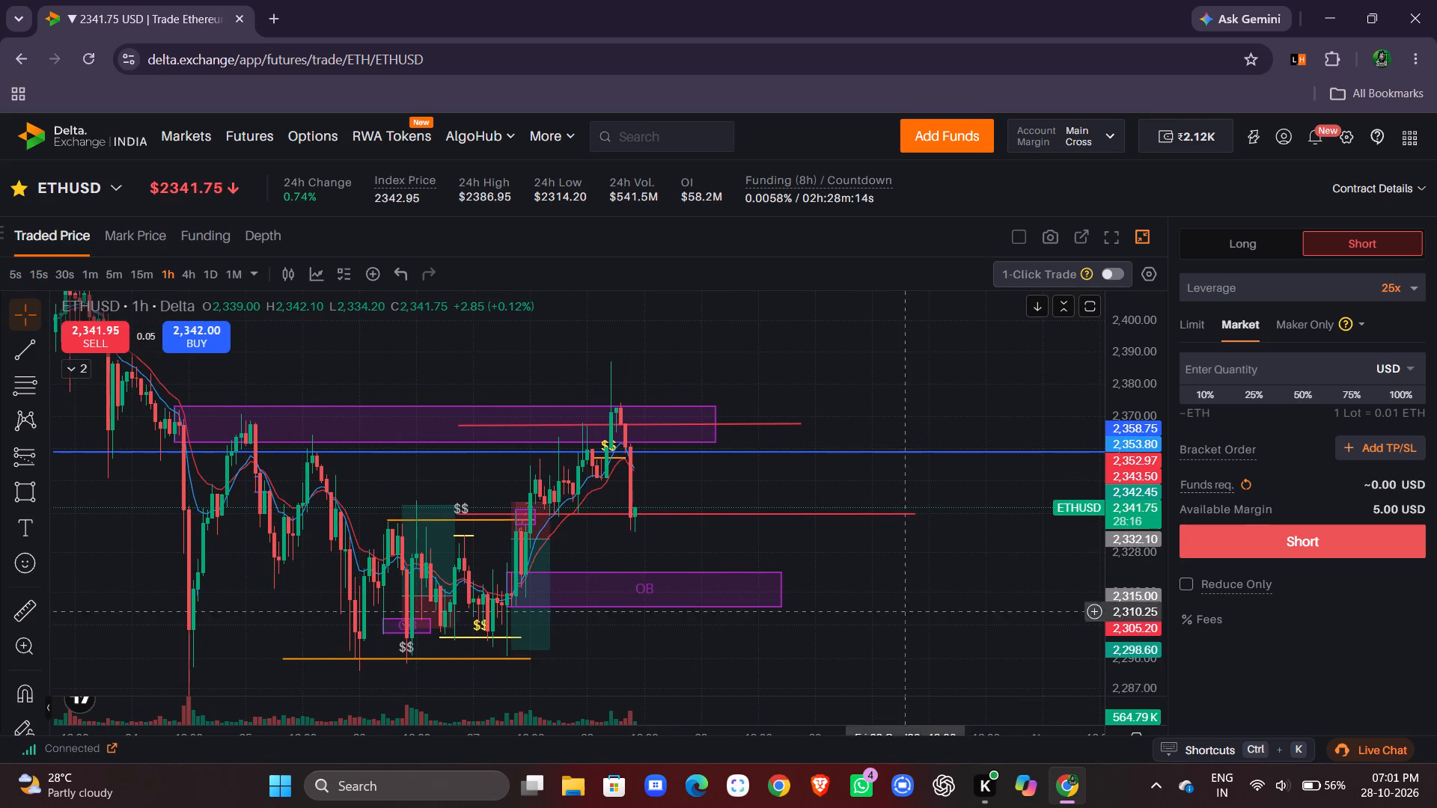
click(992, 675)
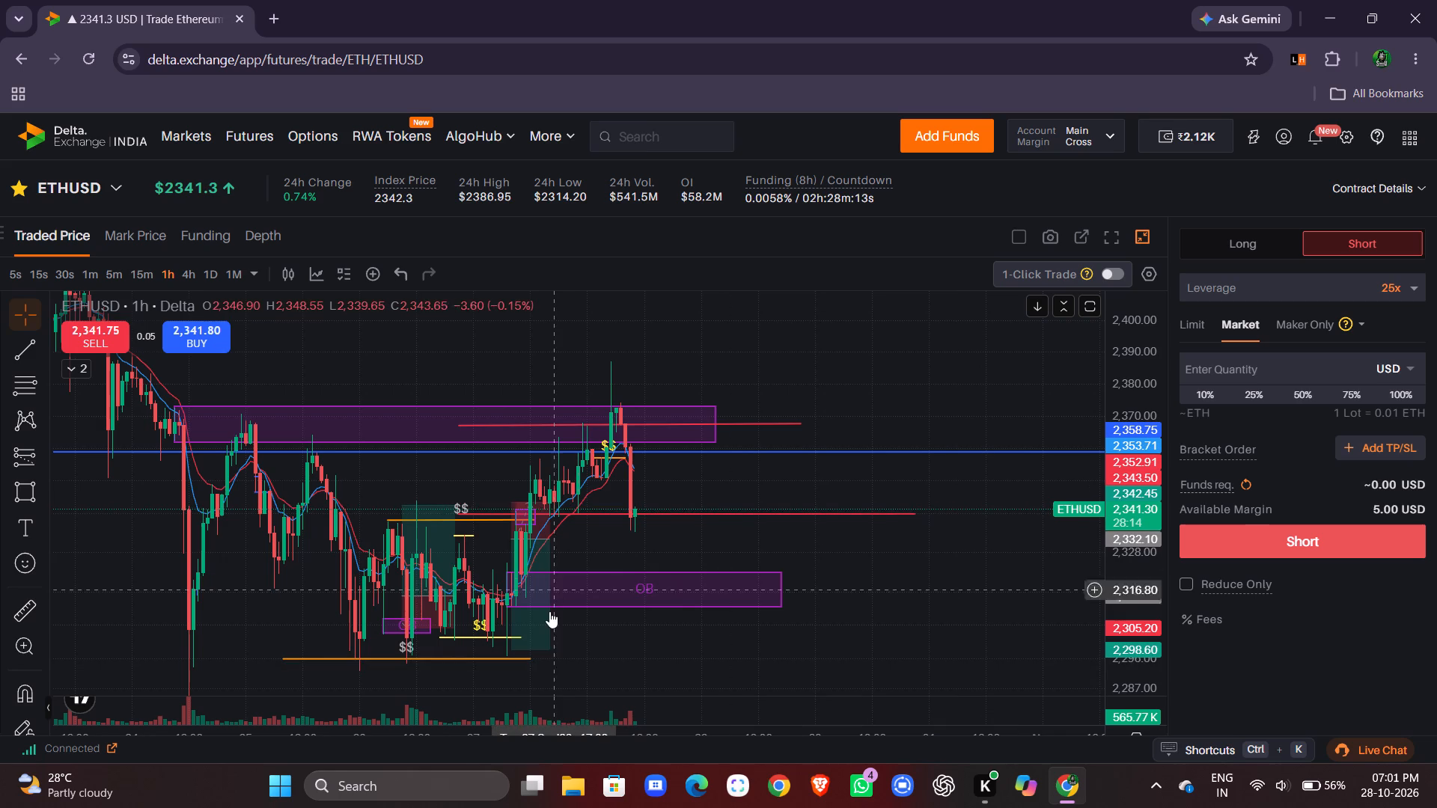
click(947, 598)
scroll(947, 598, left, 1)
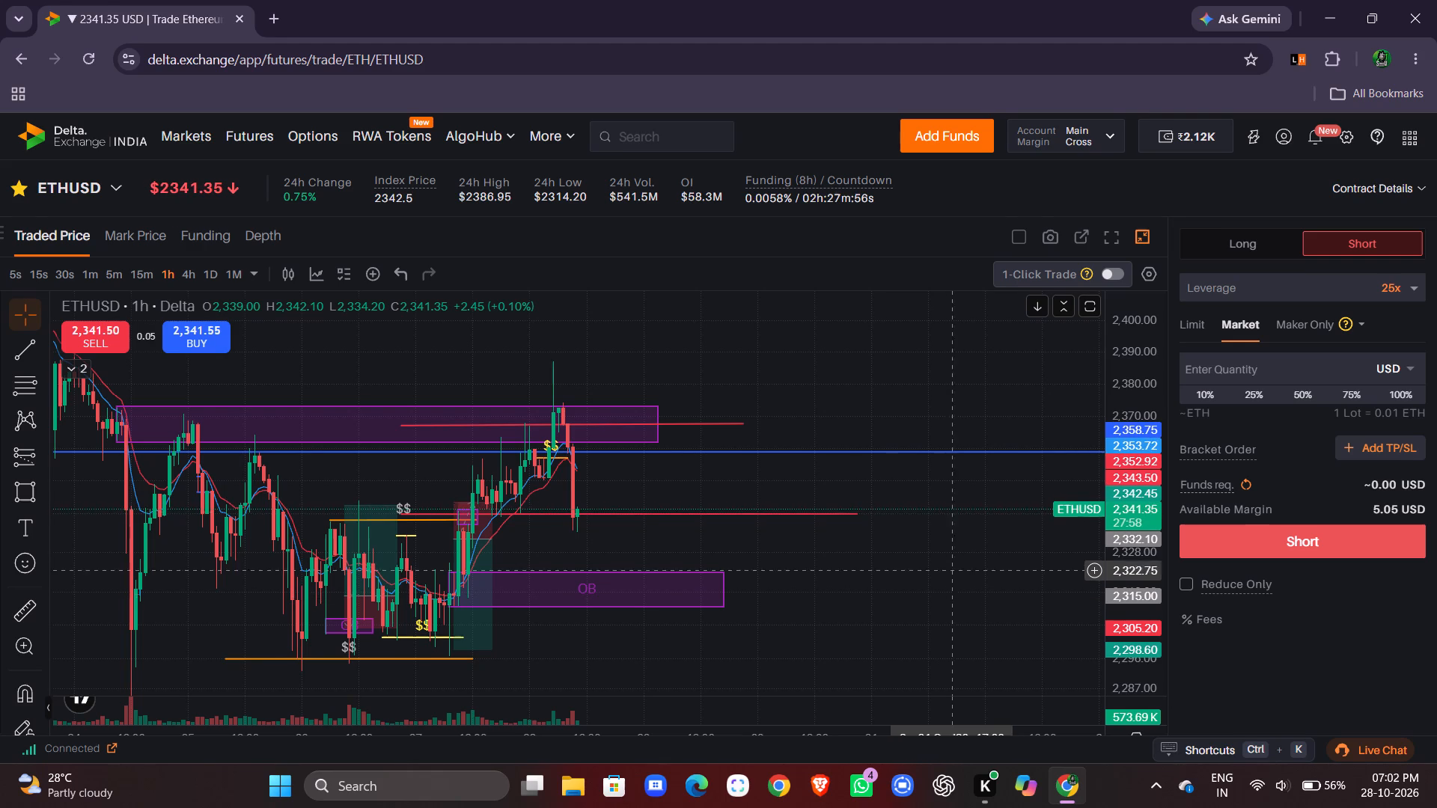
scroll(886, 376, left, 1)
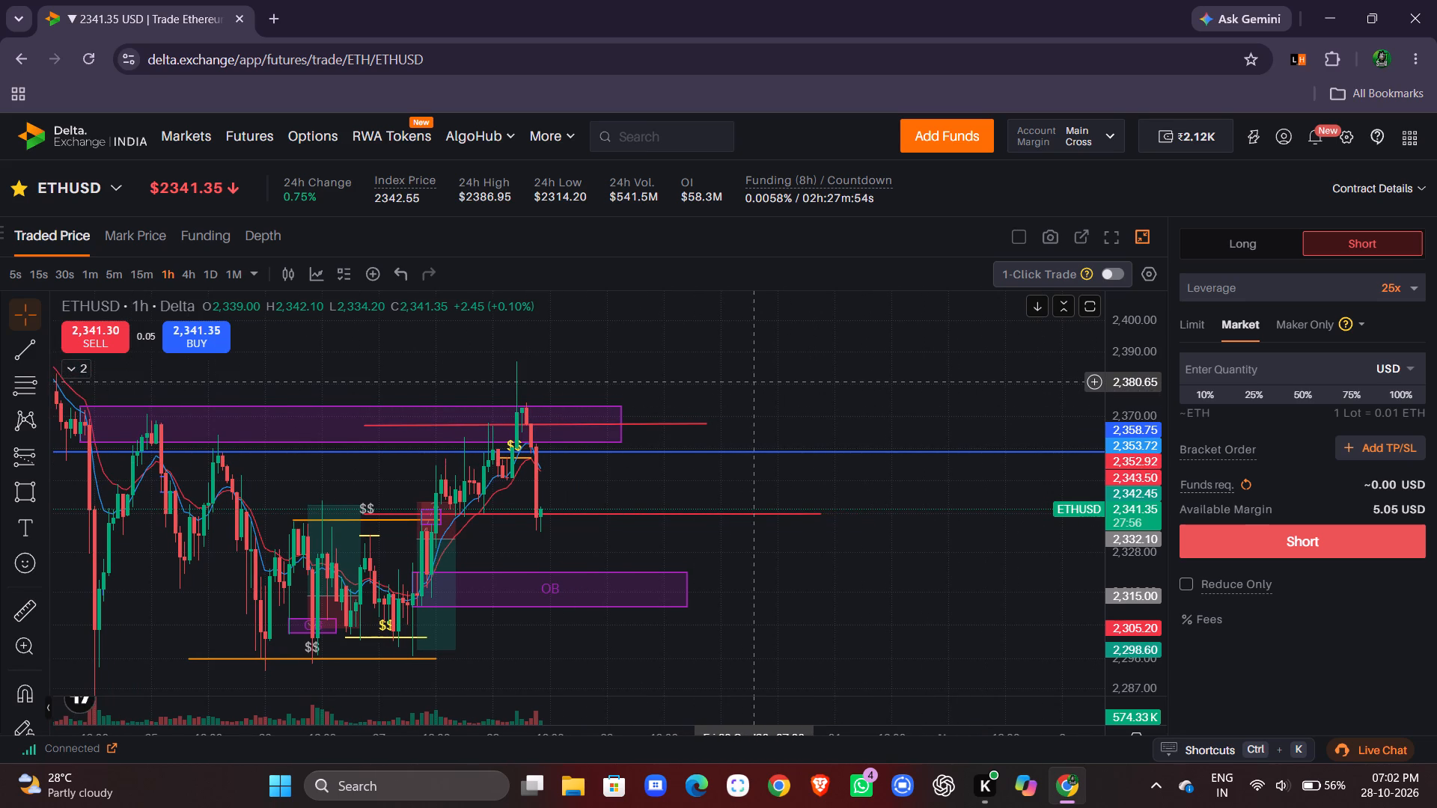
scroll(753, 382, left, 1)
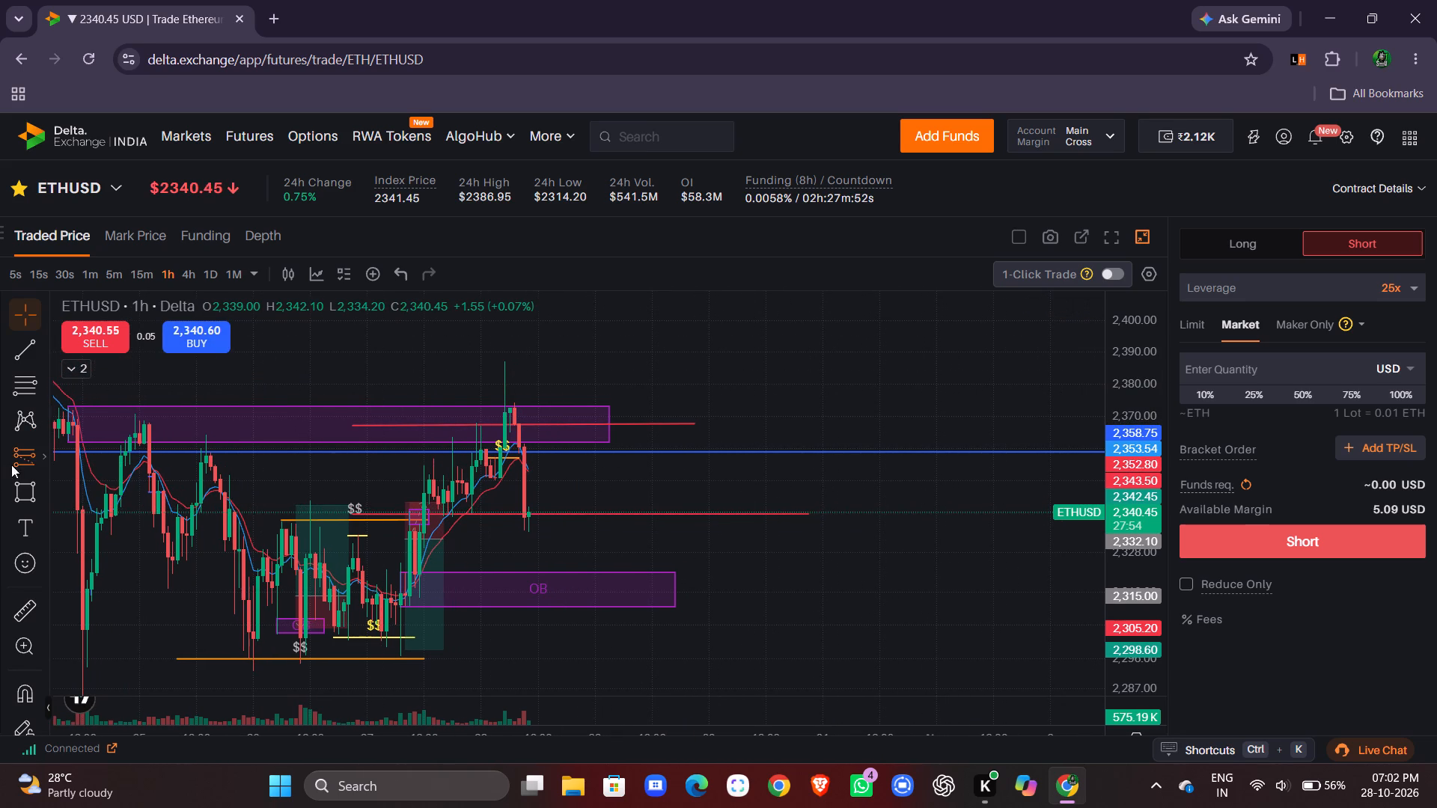
Draw a rectangle zone on the ETHUSD chart between 2,372.20 and 2,365.25, extending forward in time from the recent swing high.
click(26, 494)
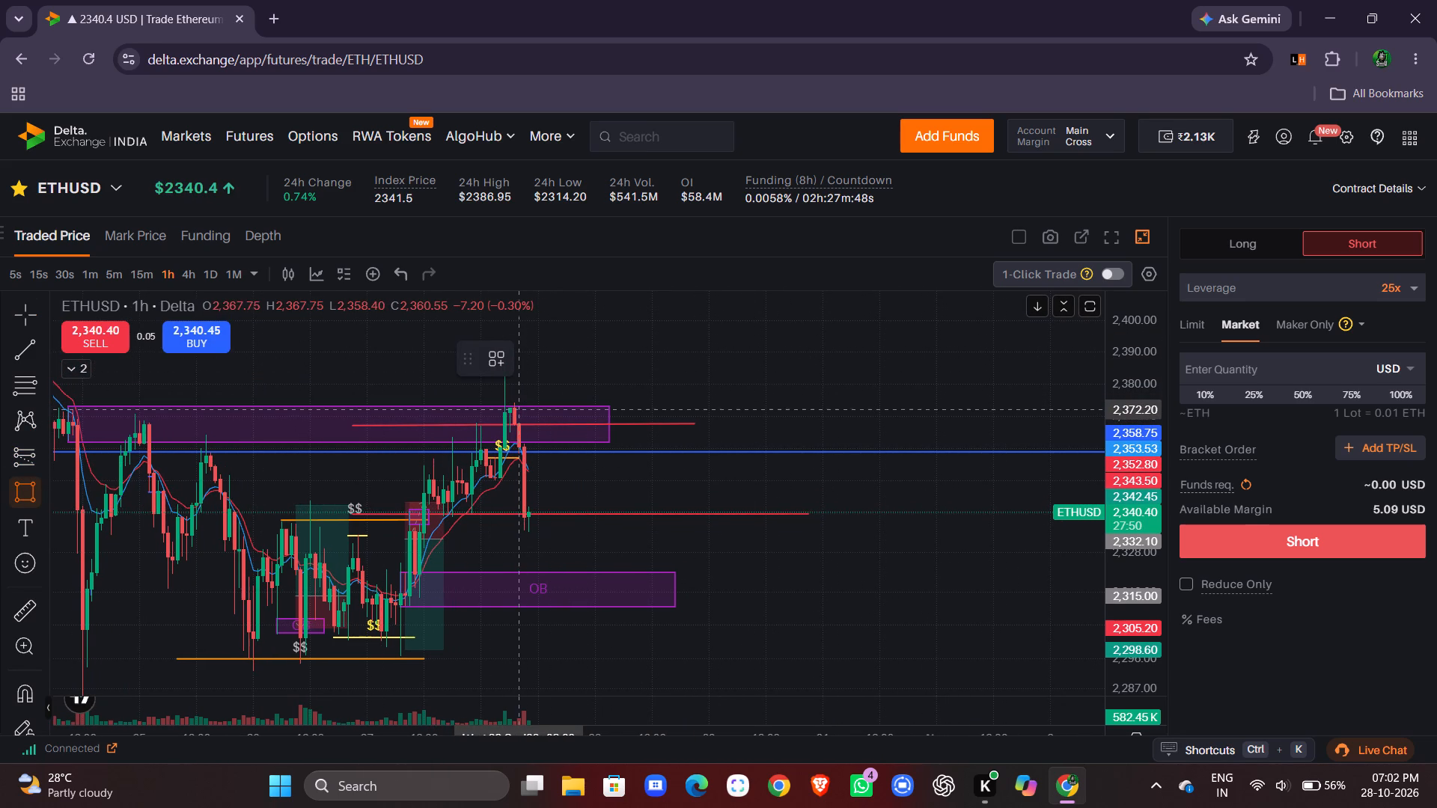
drag(510, 409, 580, 438)
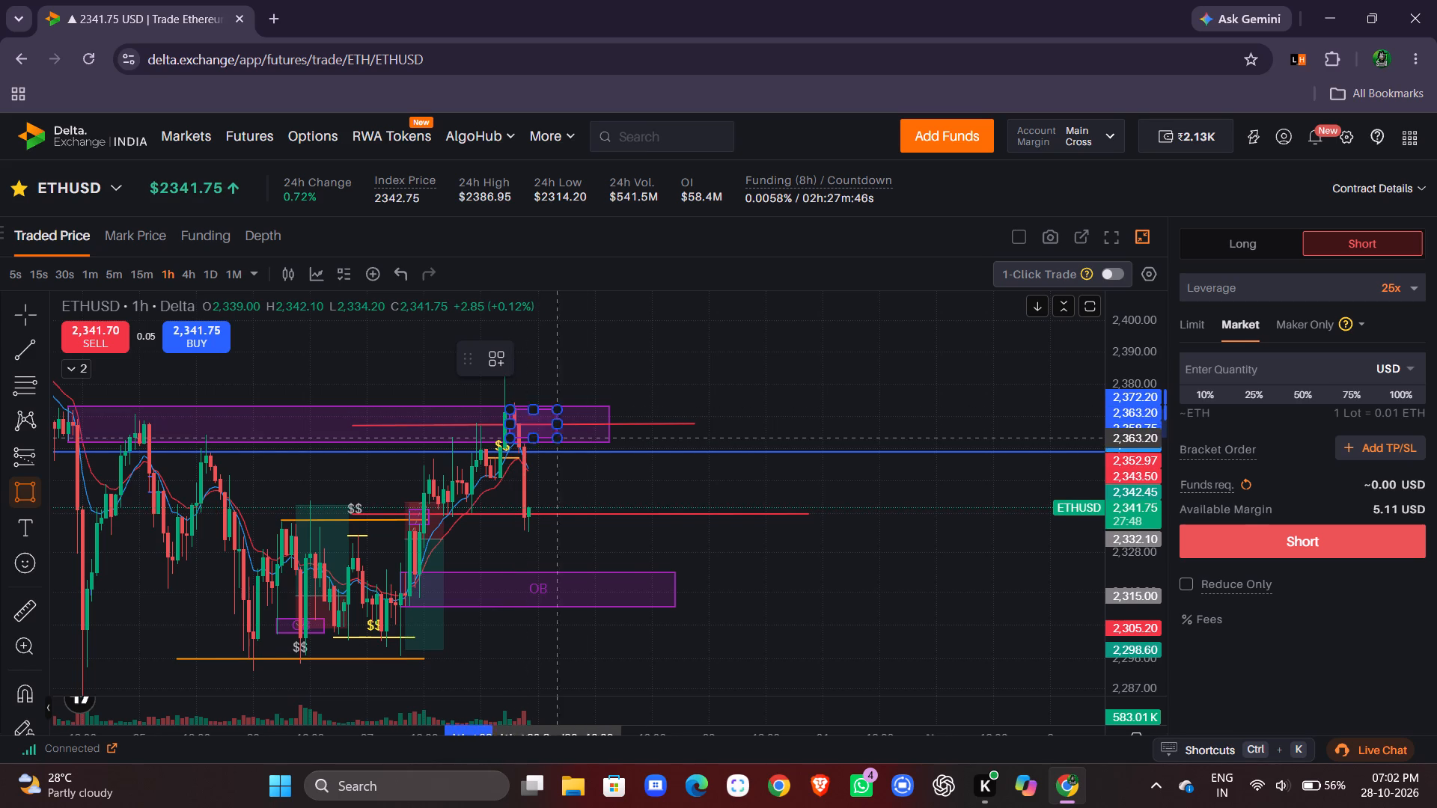
drag(580, 438, 889, 432)
click(889, 432)
click(853, 503)
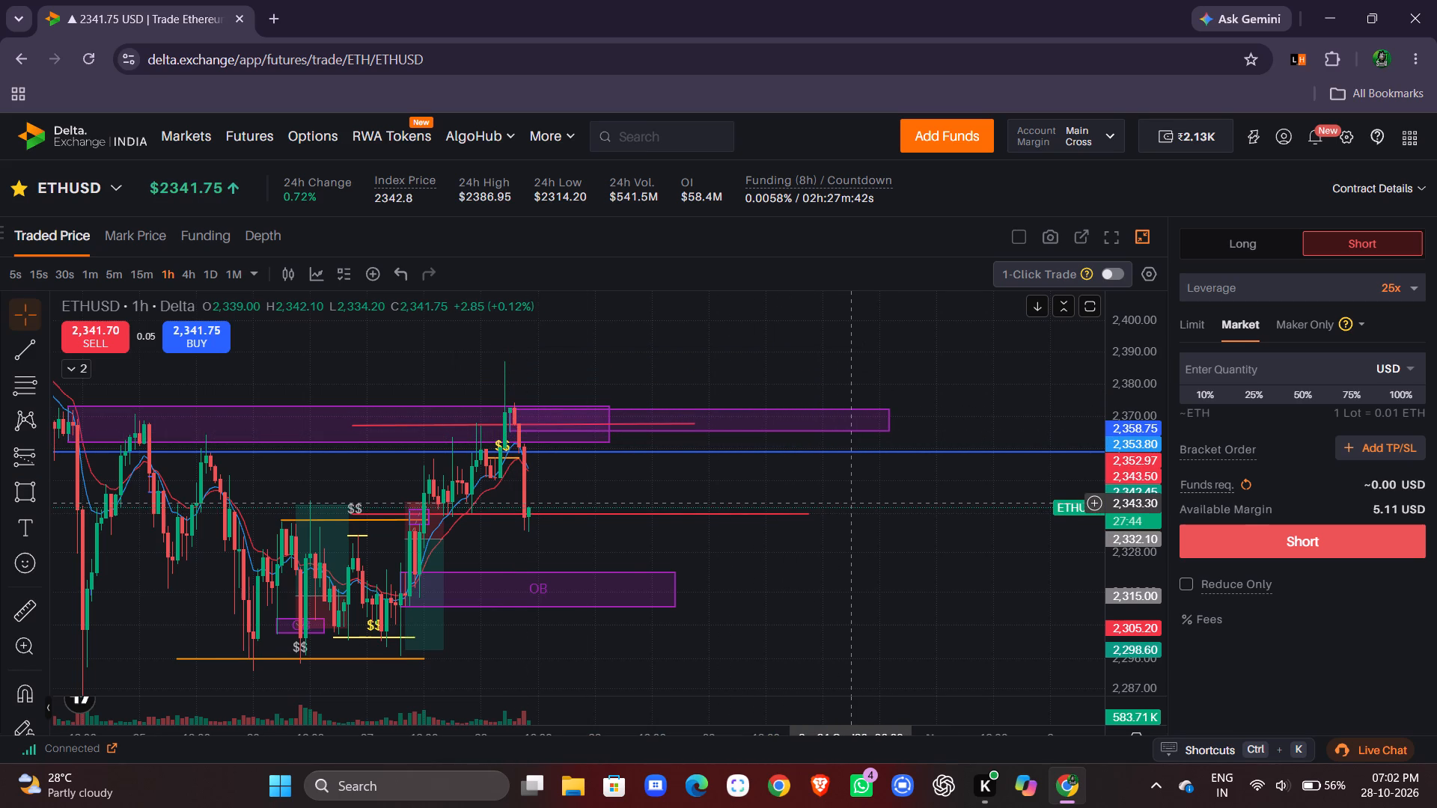
Reduce the fill opacity of the new ETHUSD rectangle zone to 12%.
click(833, 426)
click(848, 412)
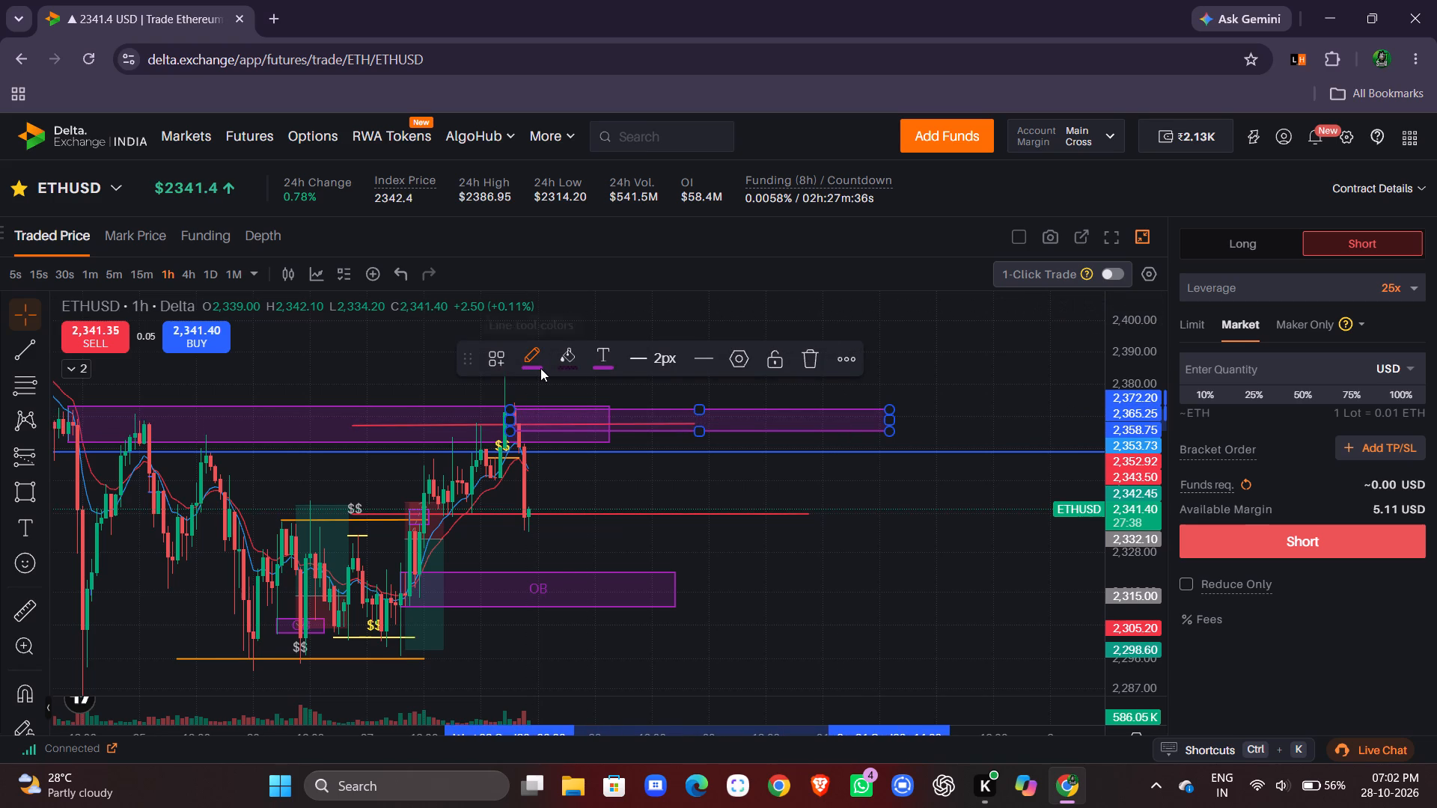
click(574, 363)
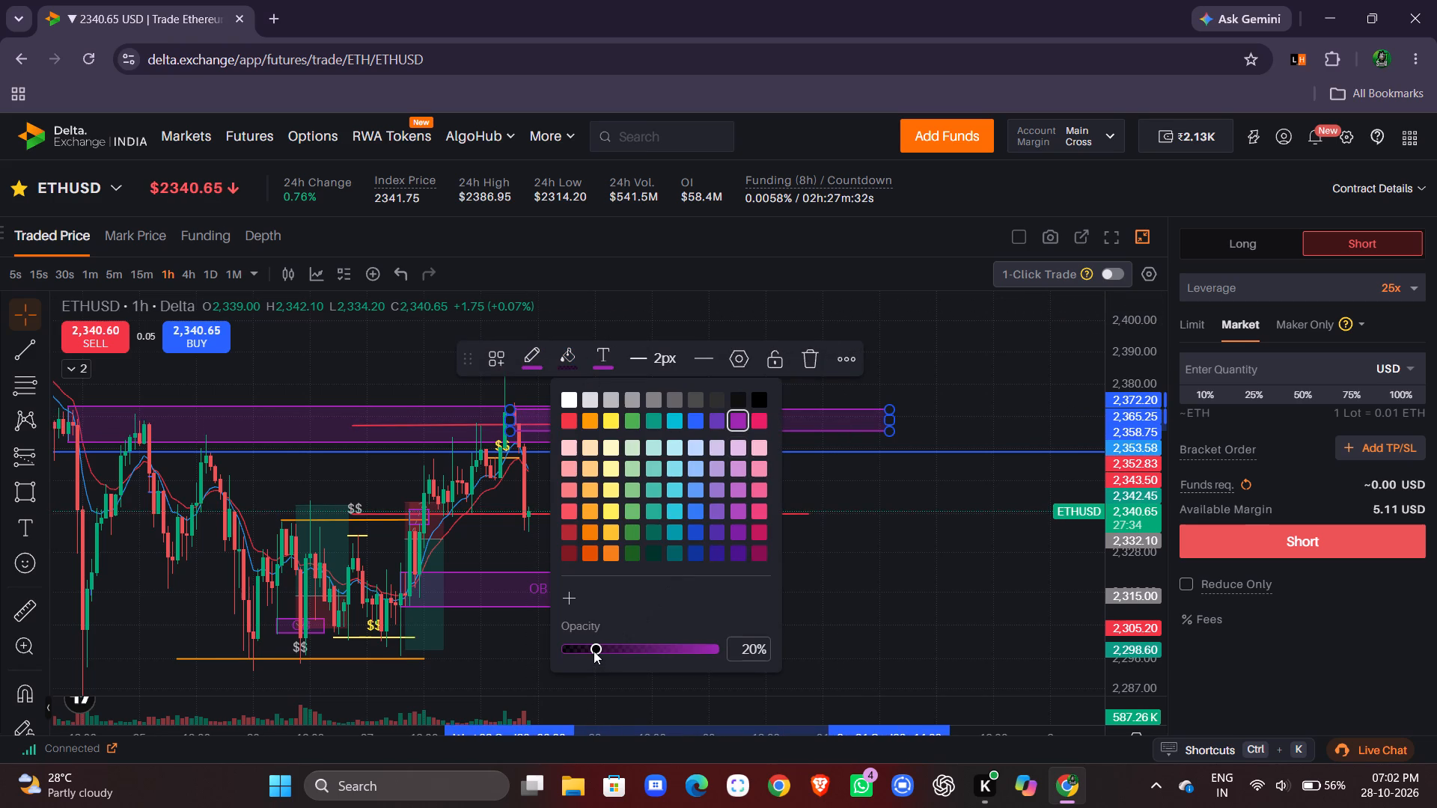
drag(594, 651, 574, 663)
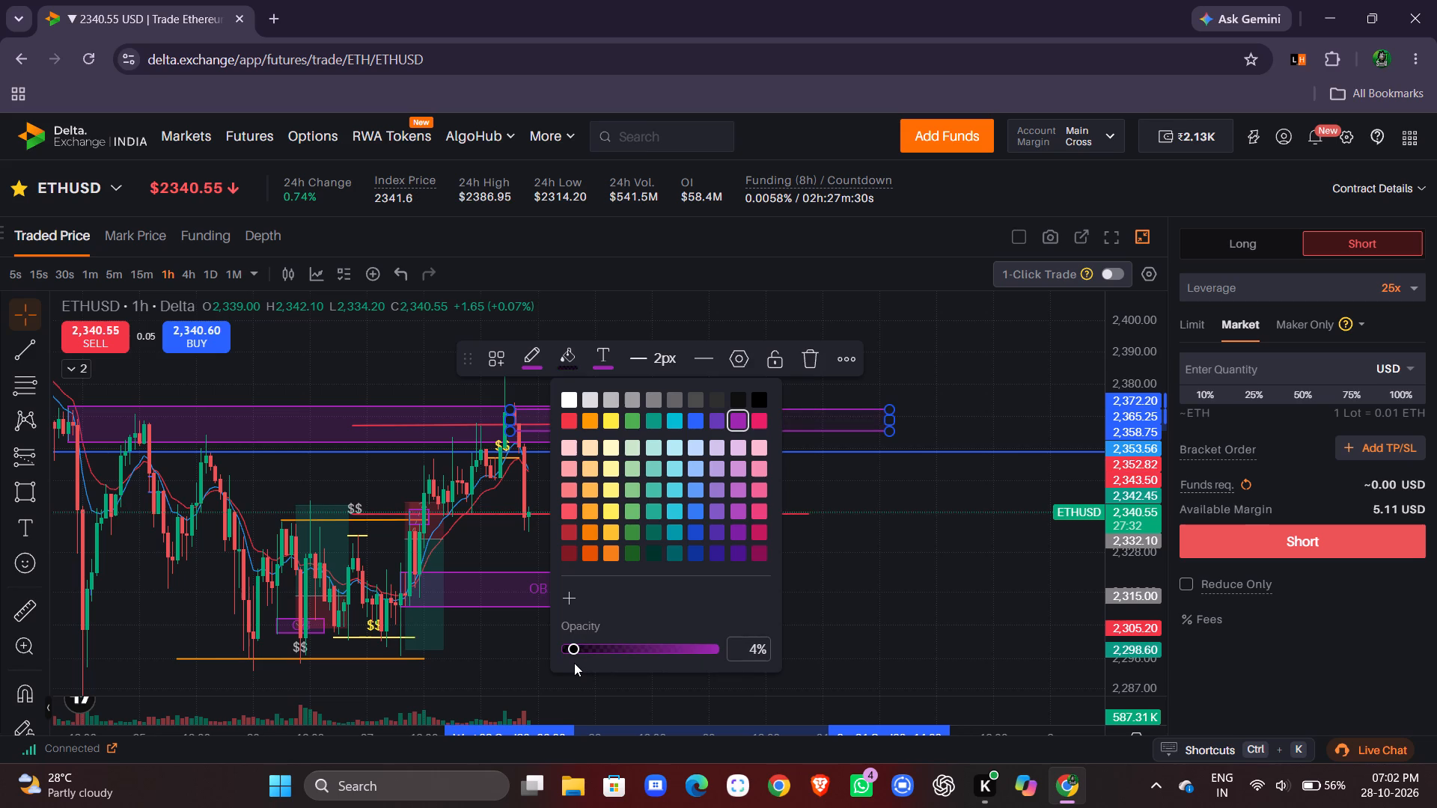
drag(574, 663, 590, 664)
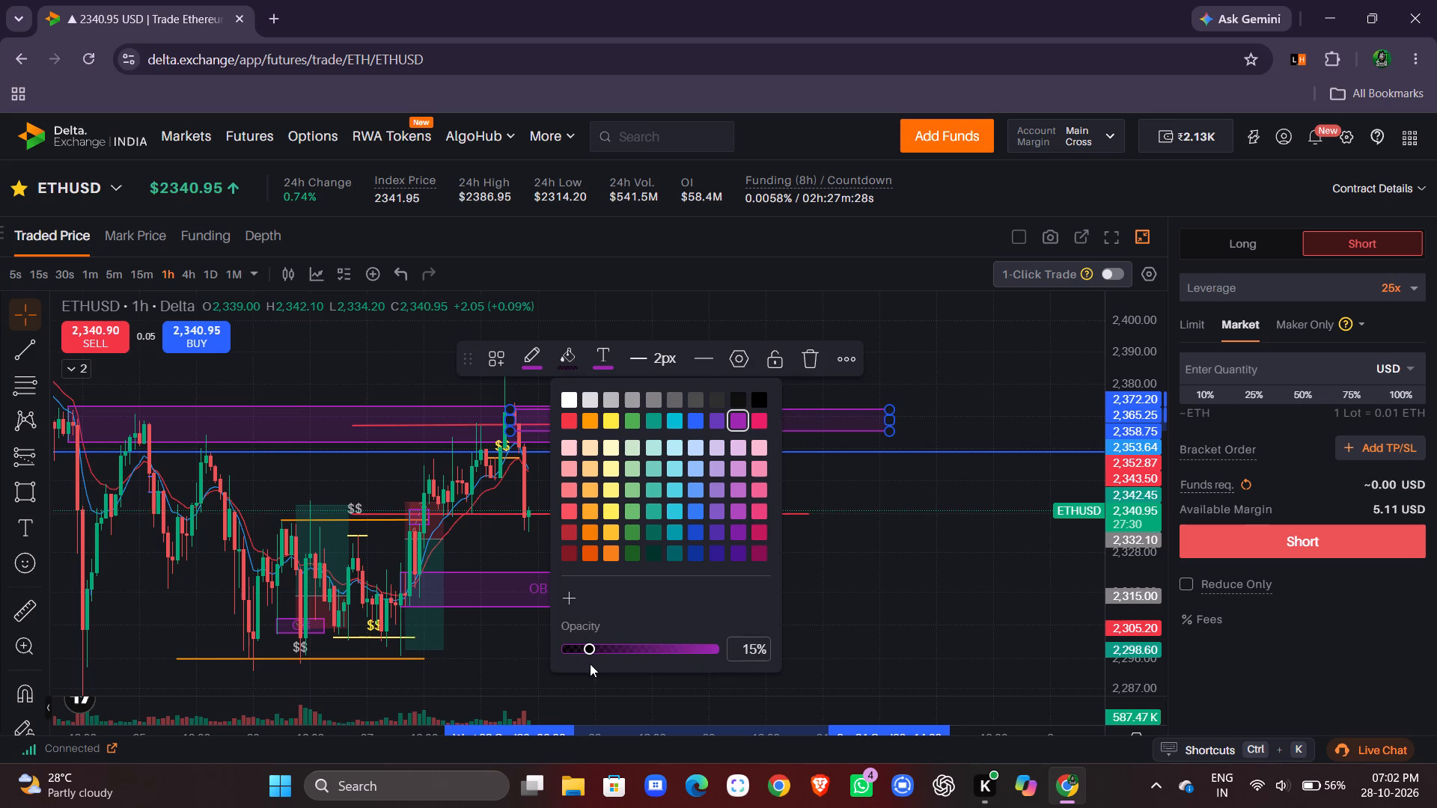
drag(590, 664, 585, 664)
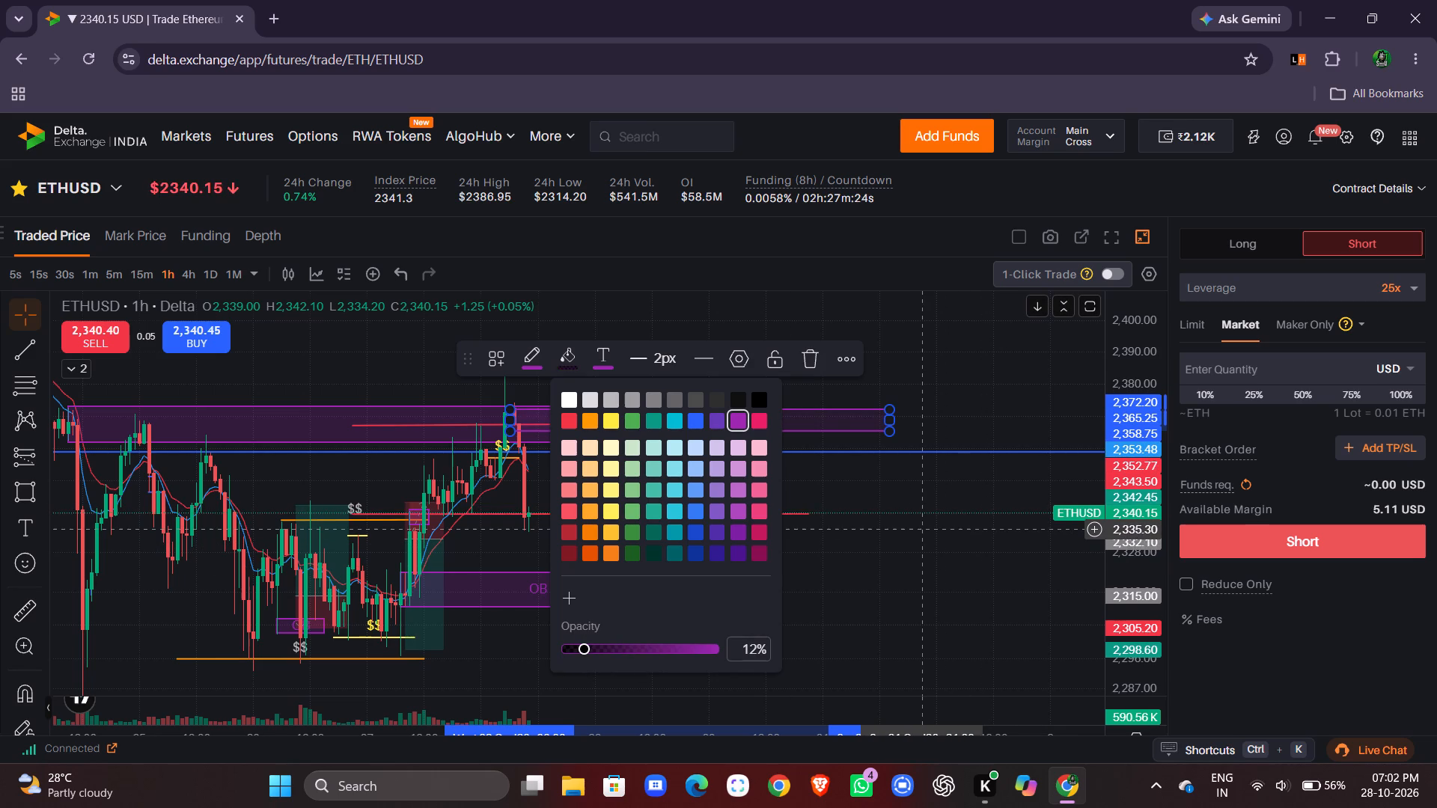
Set the fill of the new ETHUSD rectangle zone to the custom purple #8d3d9b.
click(561, 596)
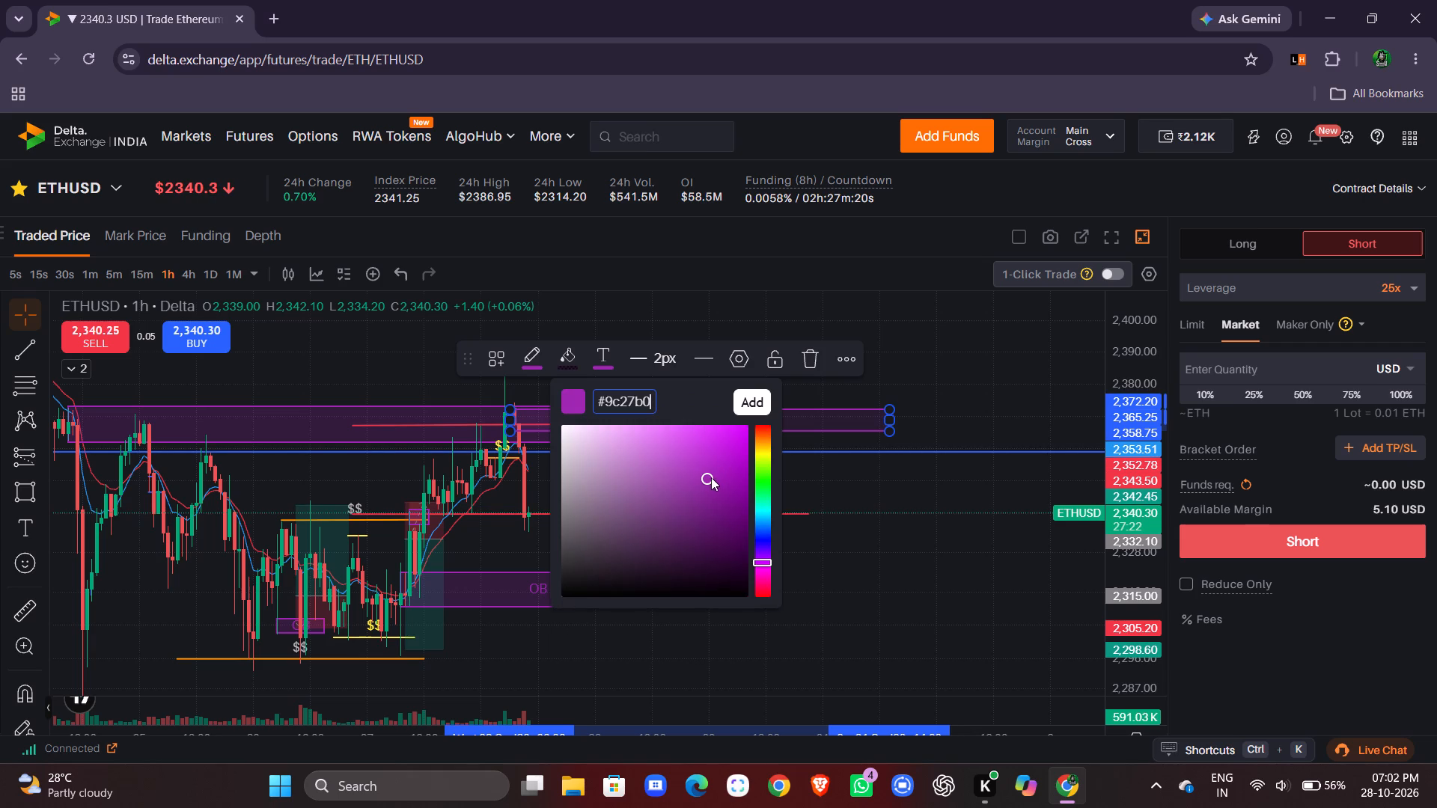
drag(708, 477, 676, 493)
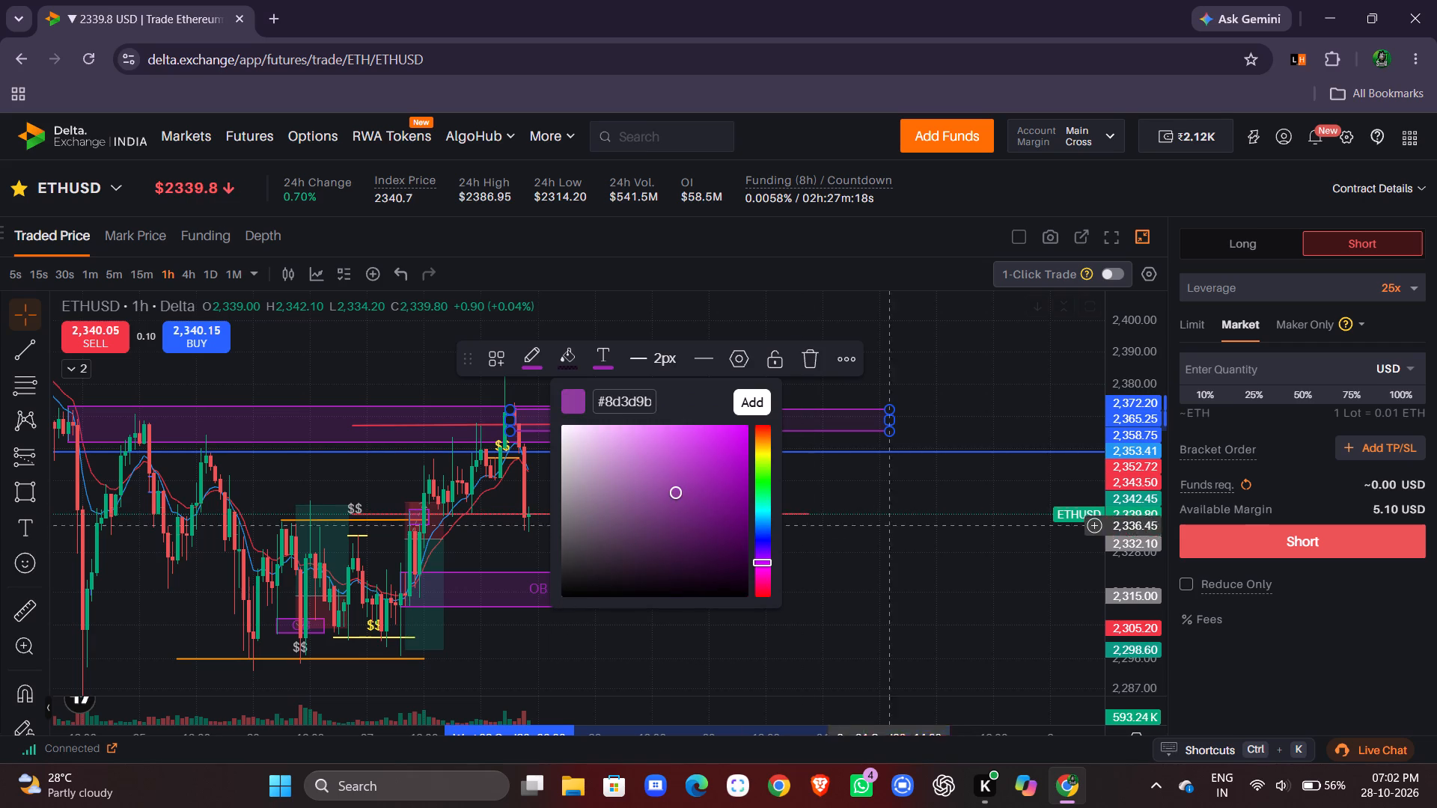
click(906, 572)
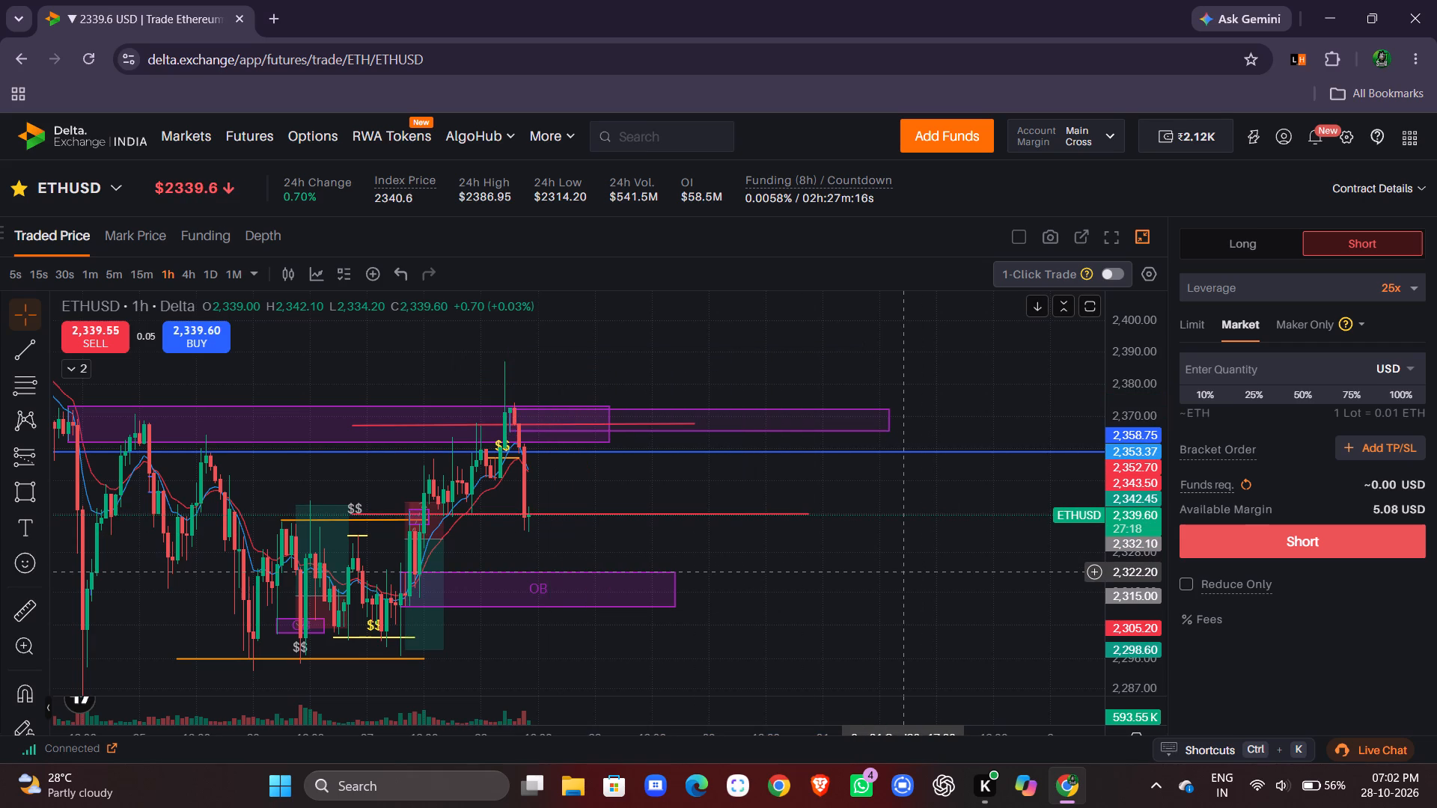
Examine the recent ETHUSD 1-hour price action between the new upper zone and the OB zone below.
click(907, 364)
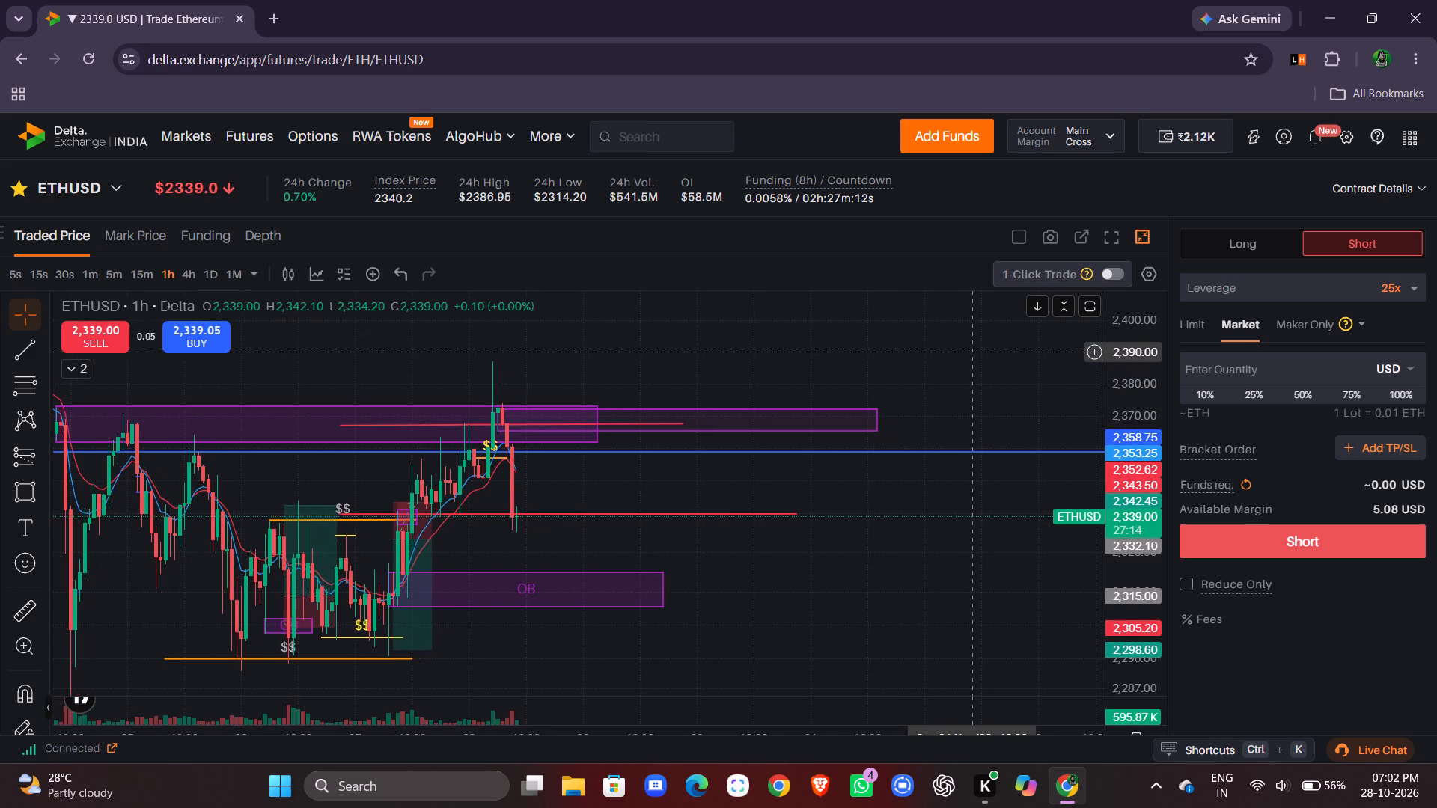
scroll(938, 397, left, 1)
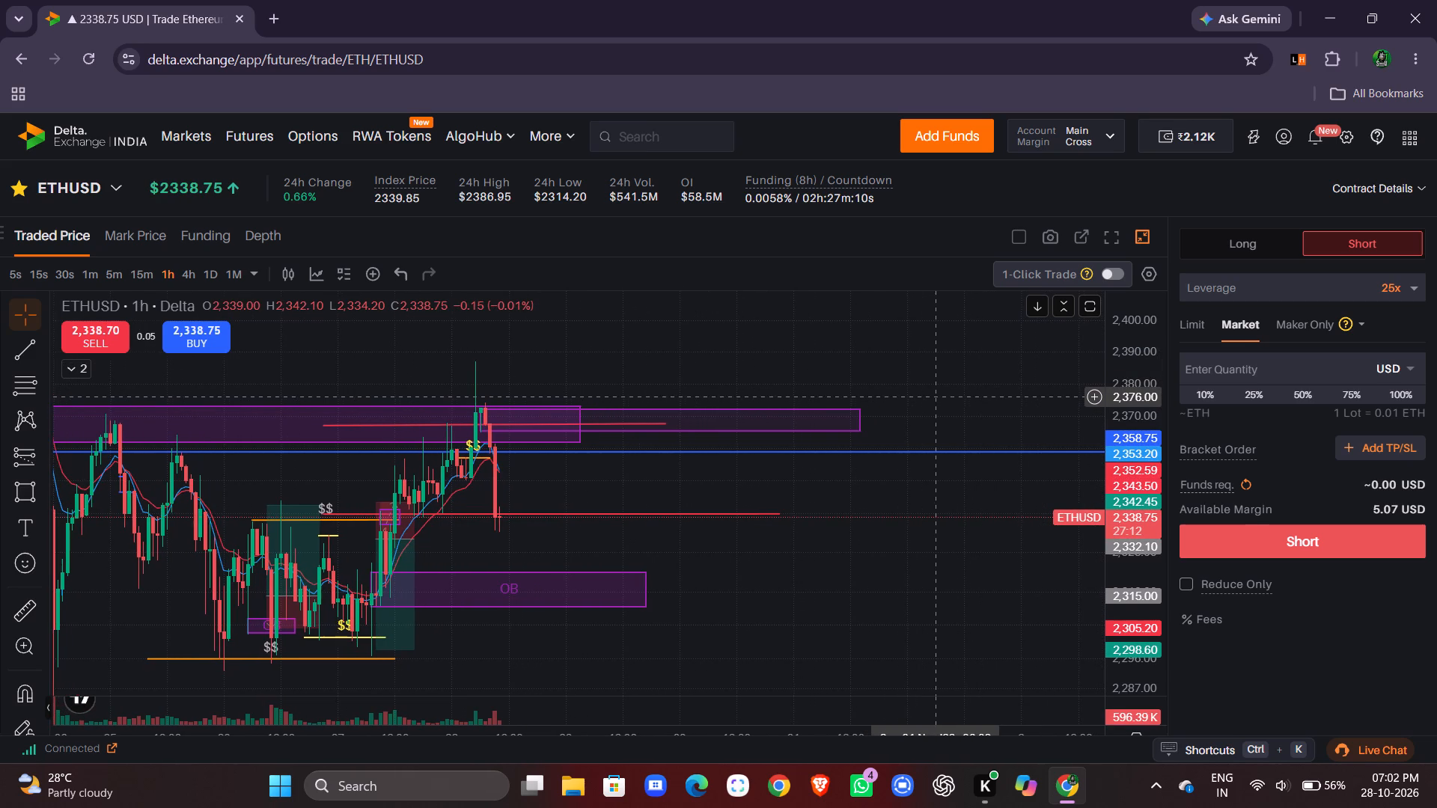
scroll(626, 477, left, 1)
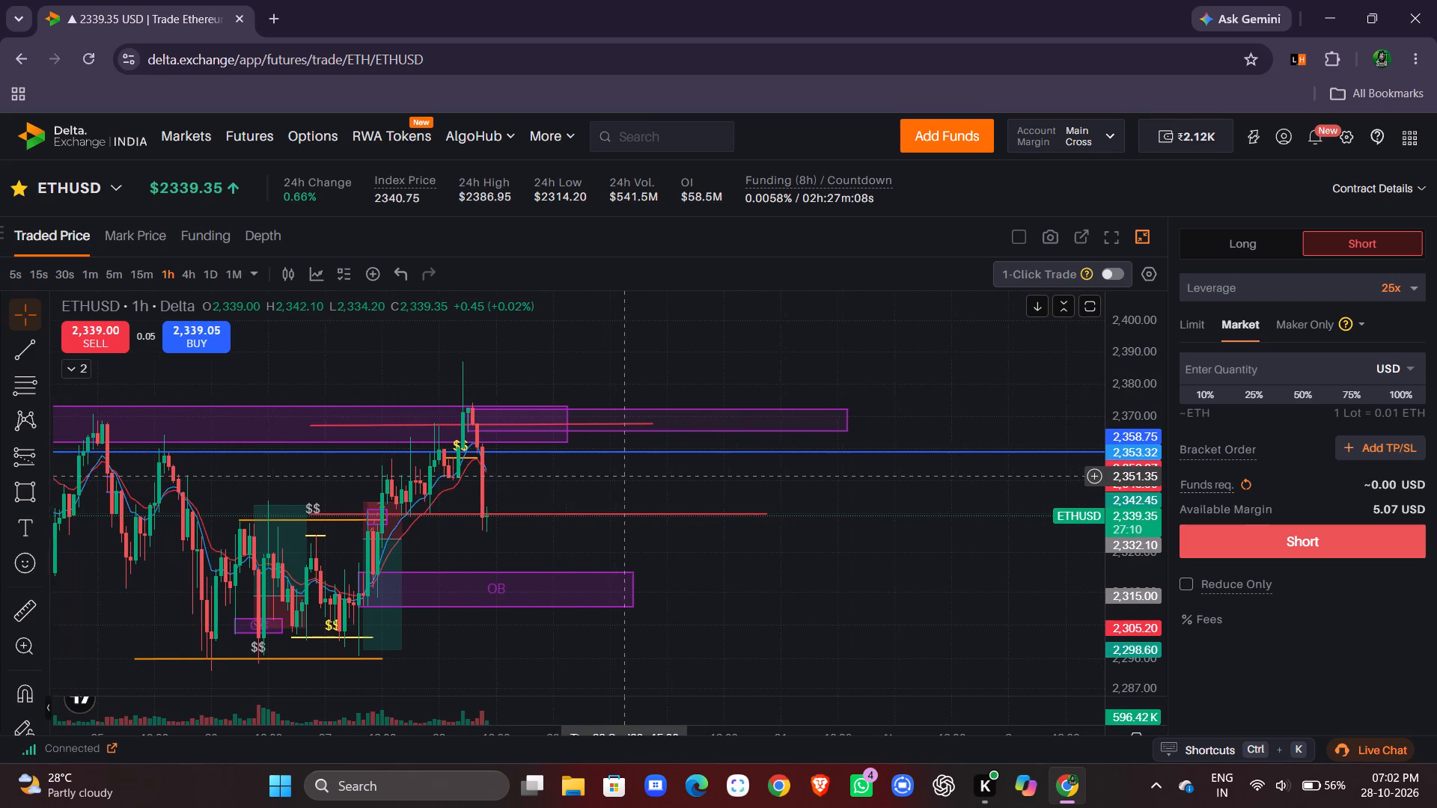
scroll(626, 477, left, 1)
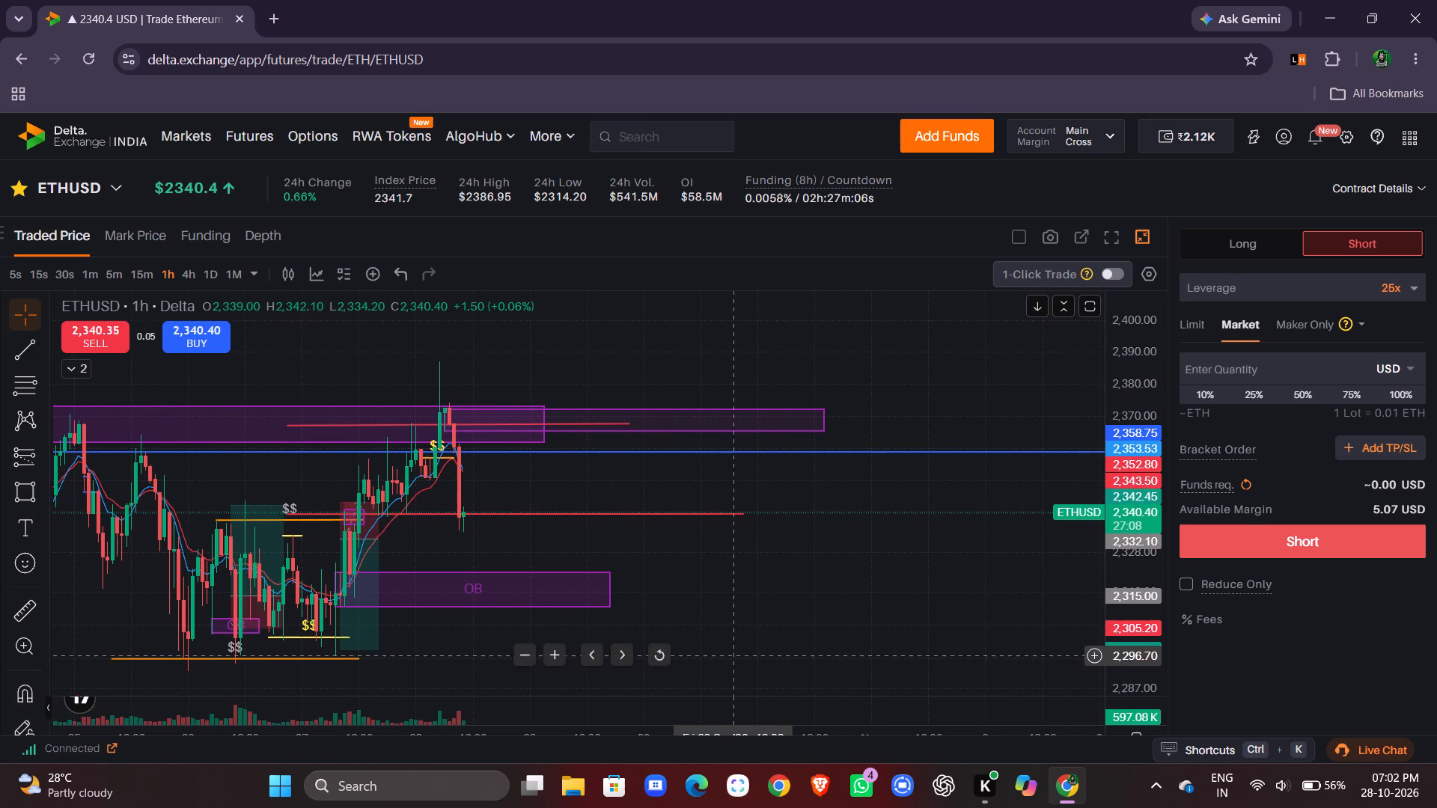
scroll(750, 661, left, 1)
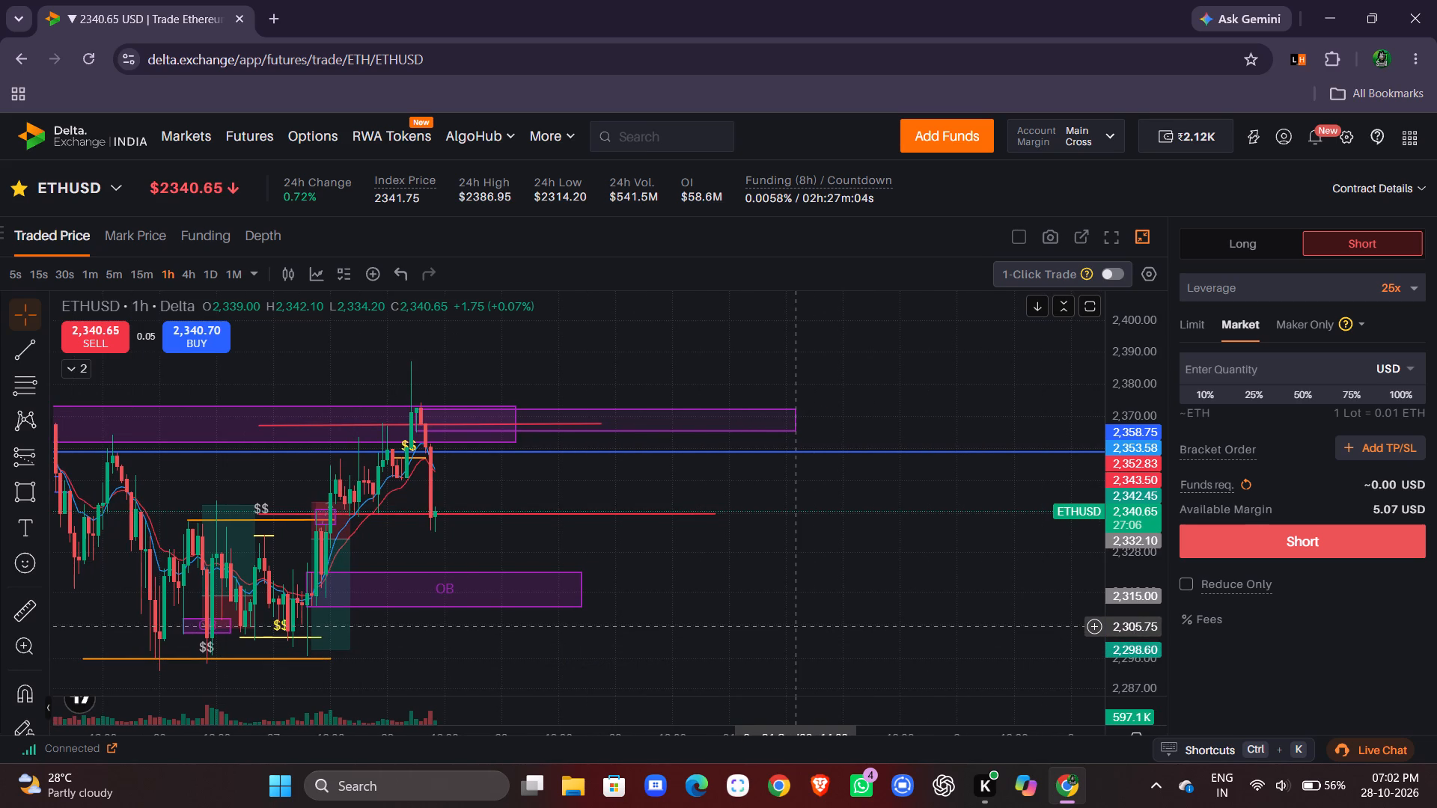
scroll(794, 626, right, 1)
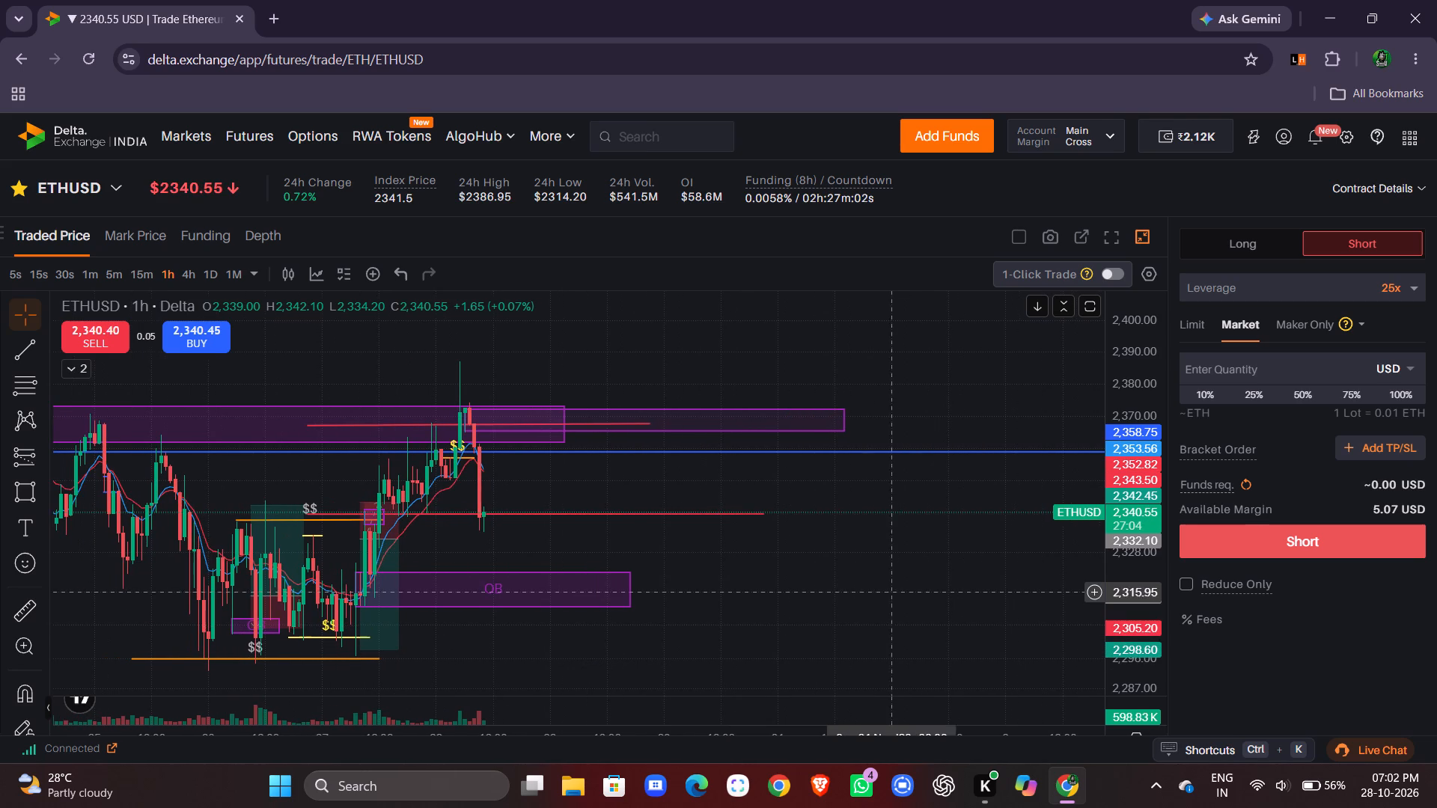
scroll(839, 587, right, 2)
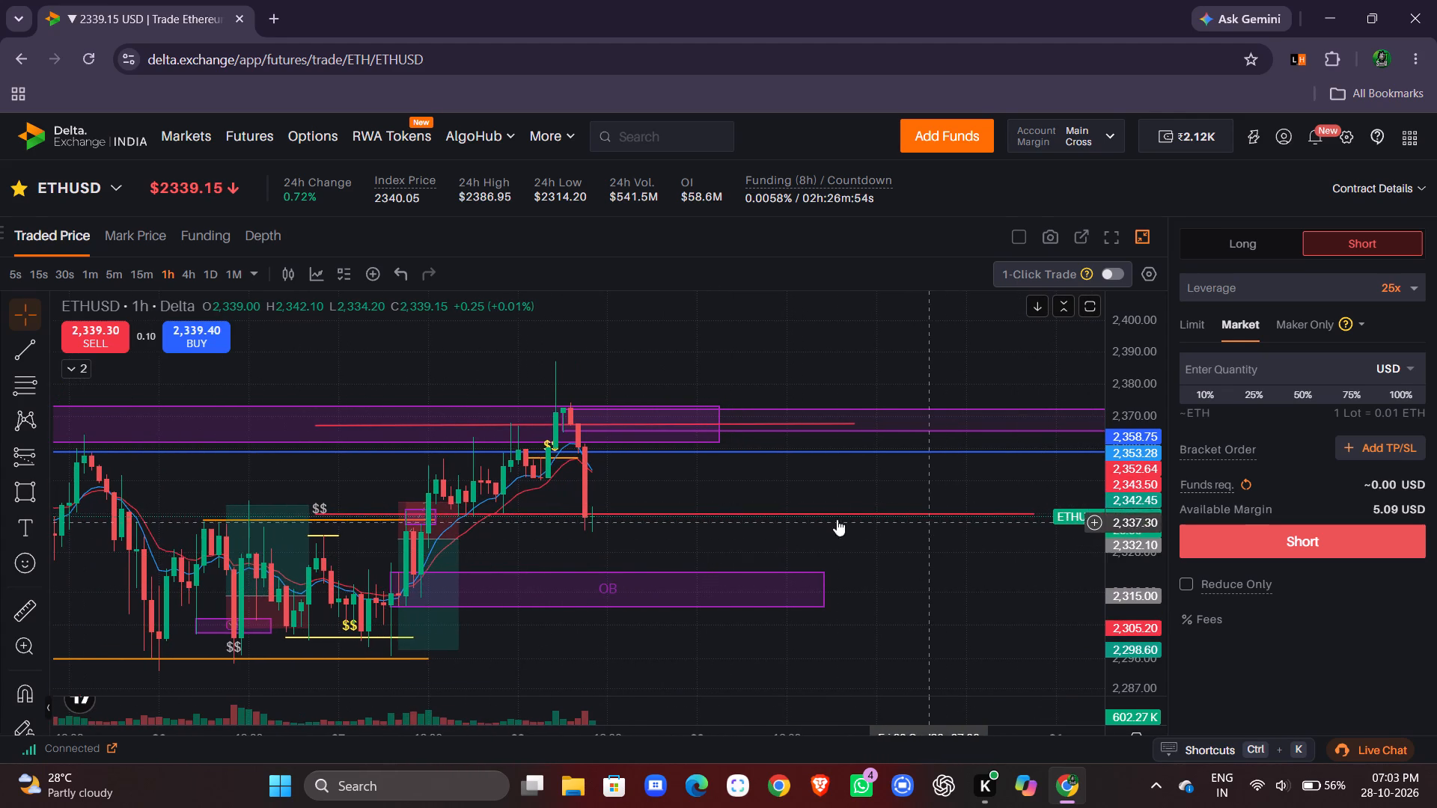
scroll(868, 547, right, 2)
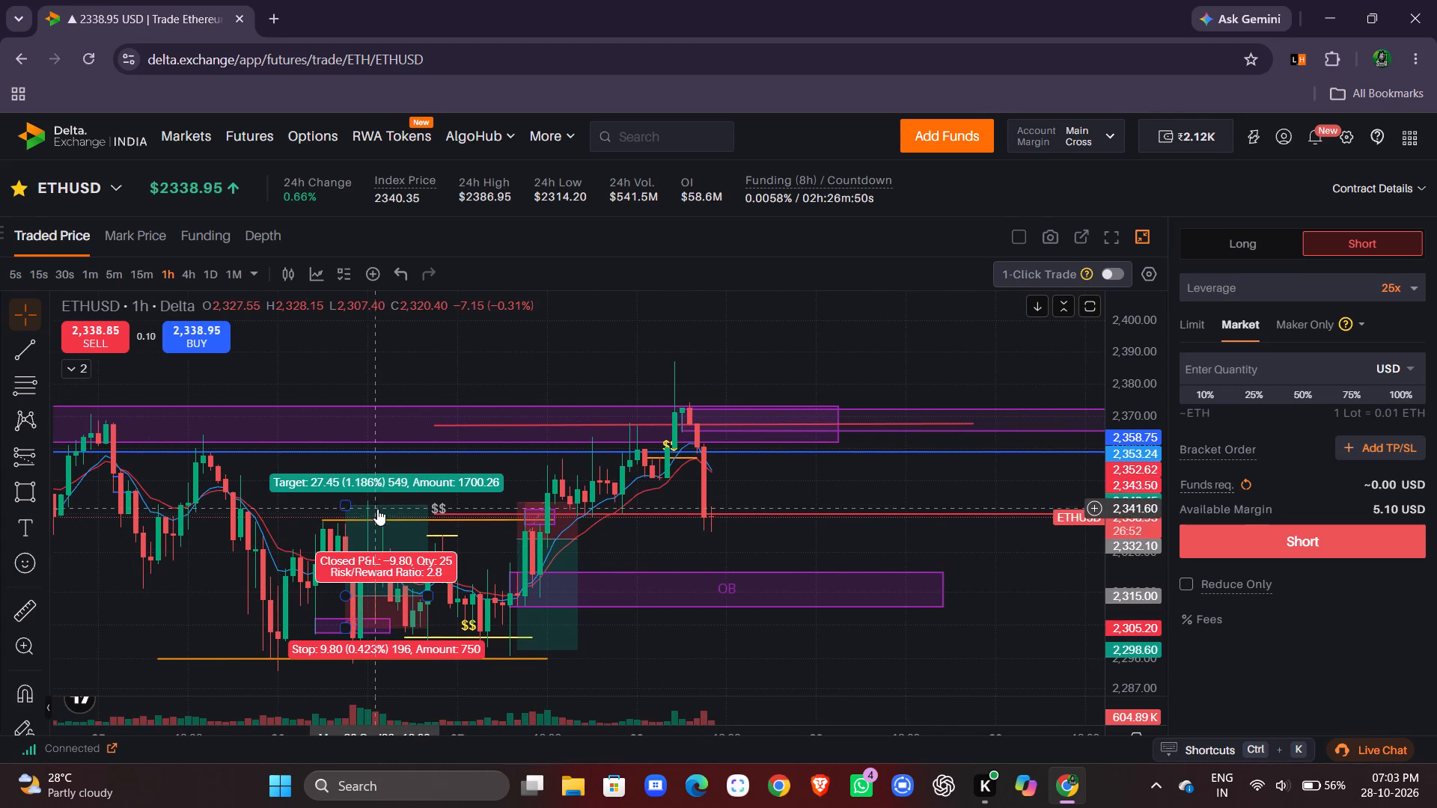
click(840, 649)
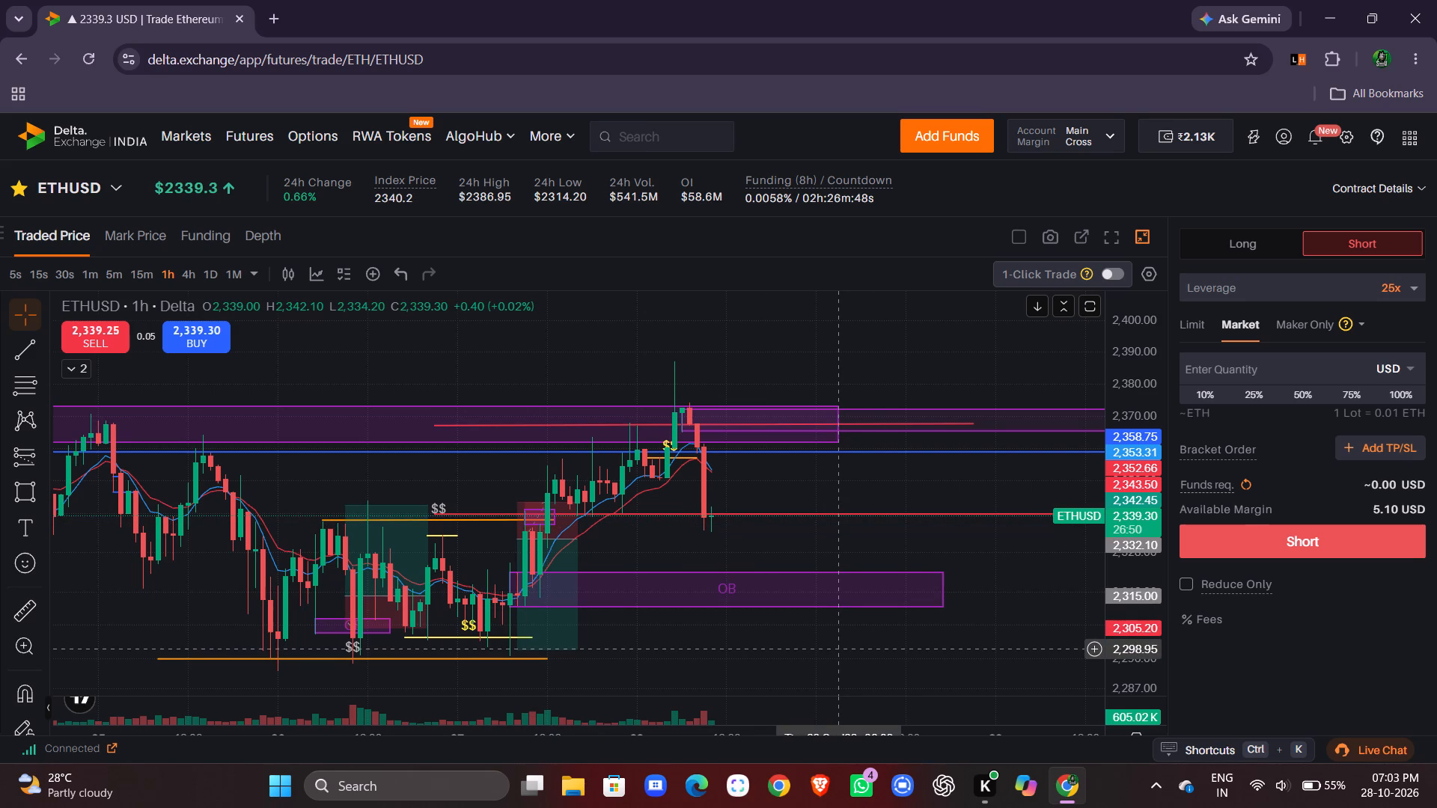
scroll(840, 649, left, 1)
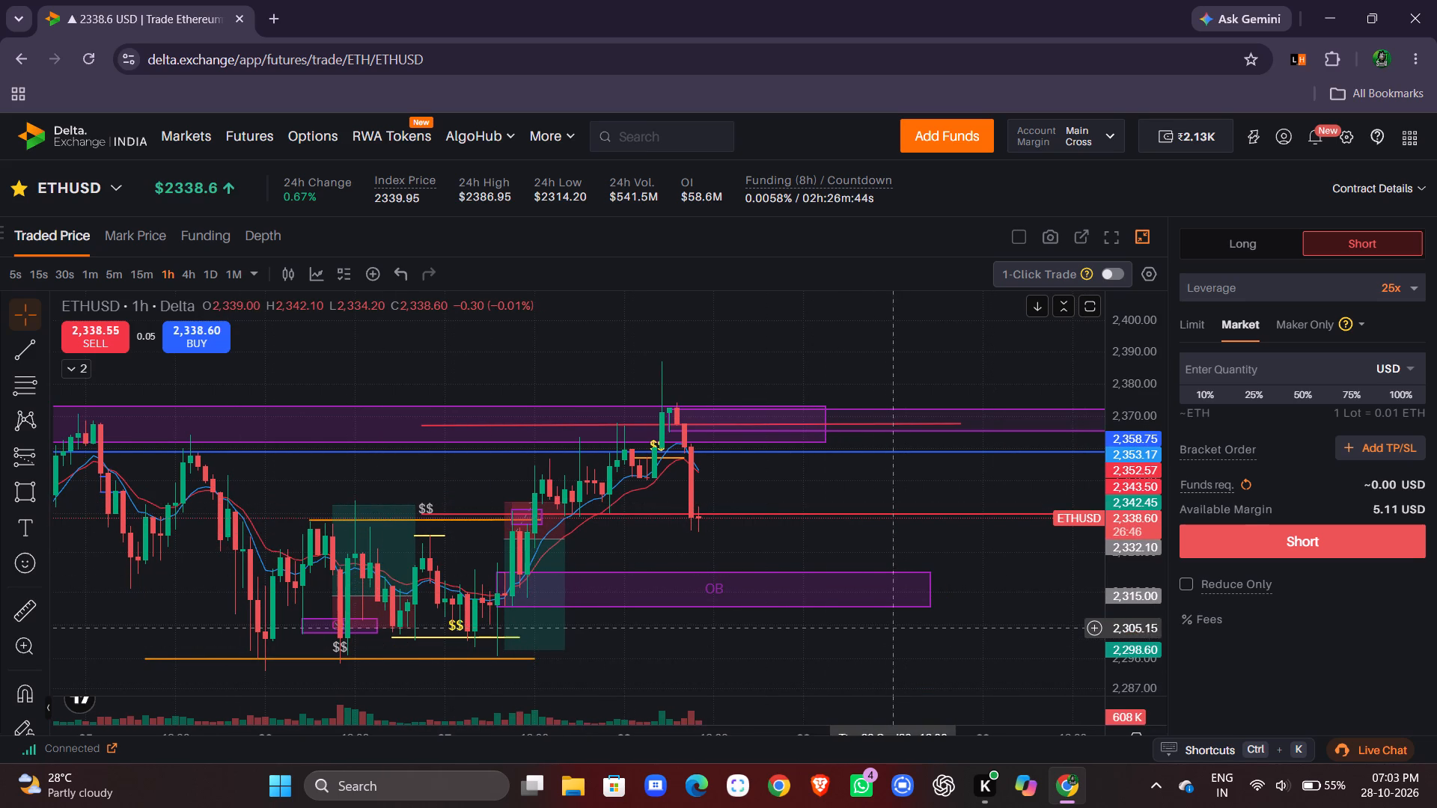
Examine the wider ETHUSD 1-hour history, comparing earlier swings and marked liquidity levels with the latest drop from the upper zone.
scroll(873, 635, down, 1)
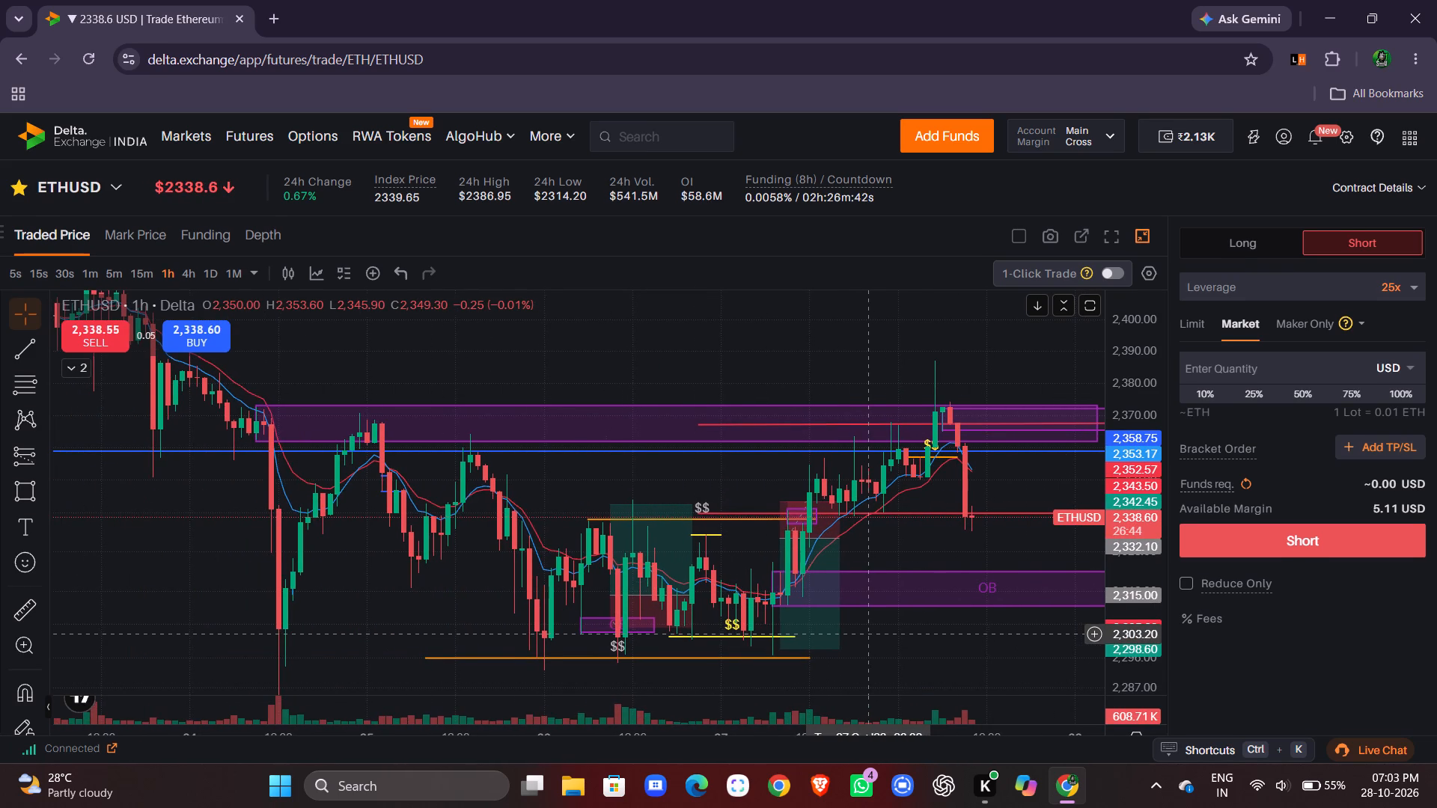
scroll(873, 635, down, 3)
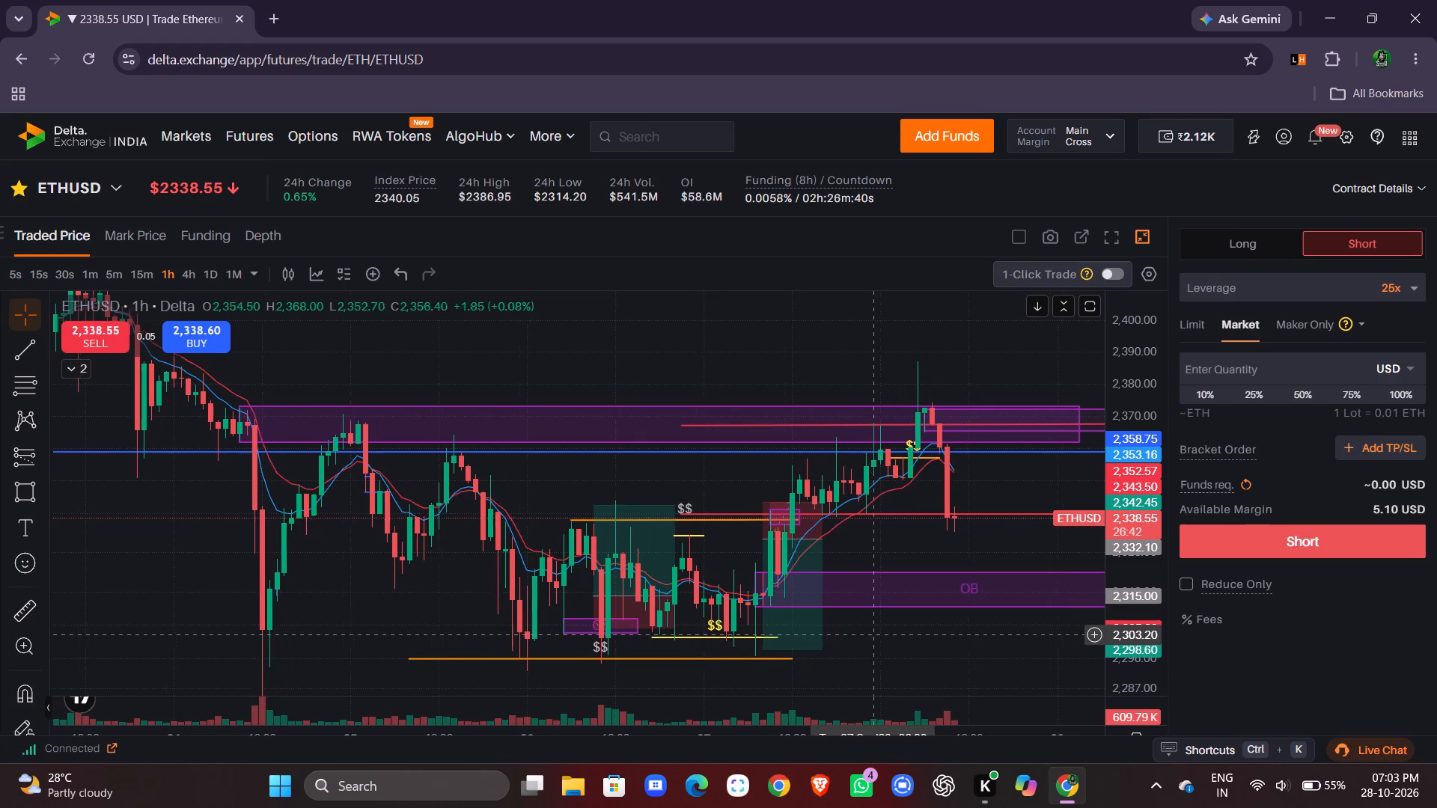
scroll(873, 635, down, 1)
scroll(873, 635, left, 1)
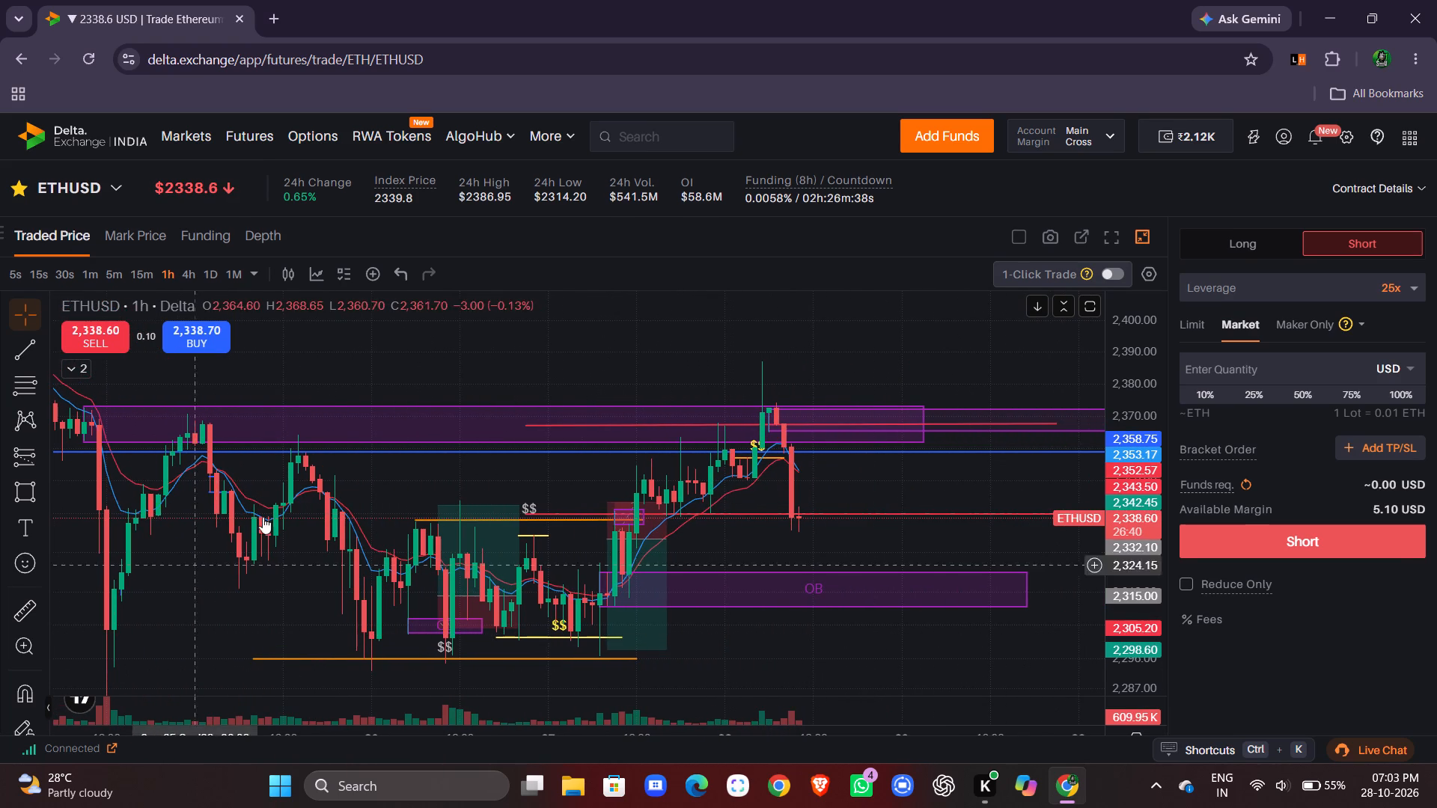
scroll(874, 730, left, 1)
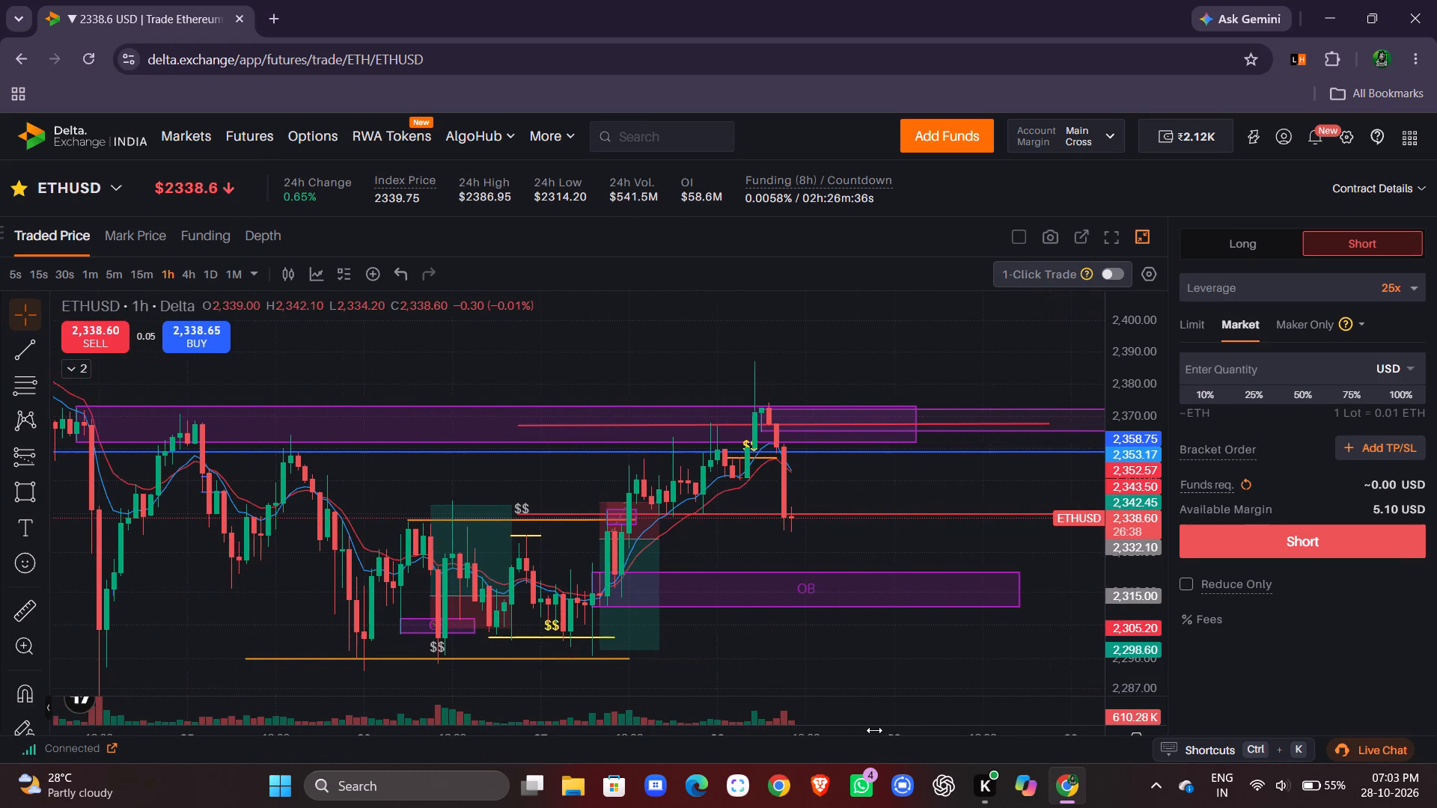
scroll(874, 730, left, 1)
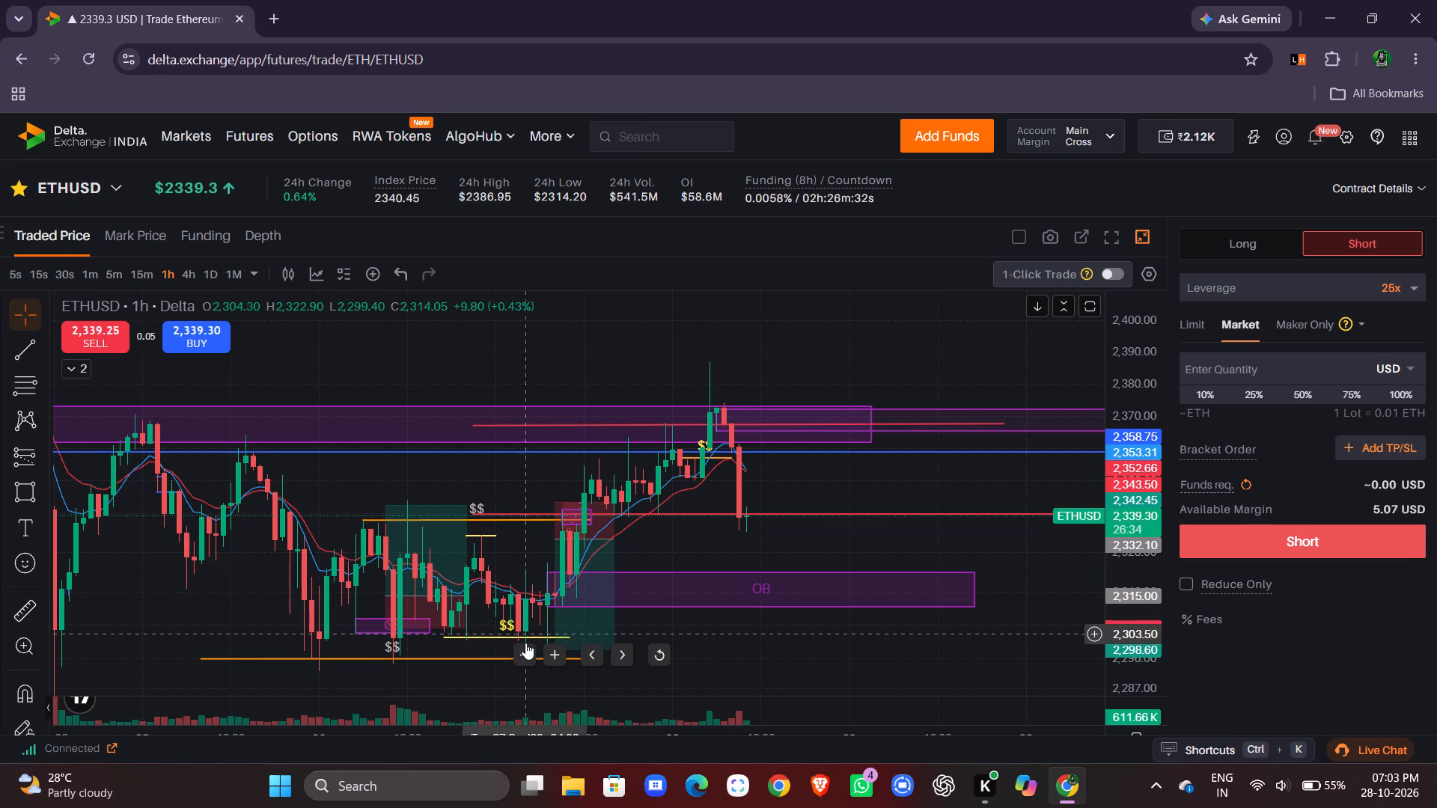
scroll(912, 647, left, 1)
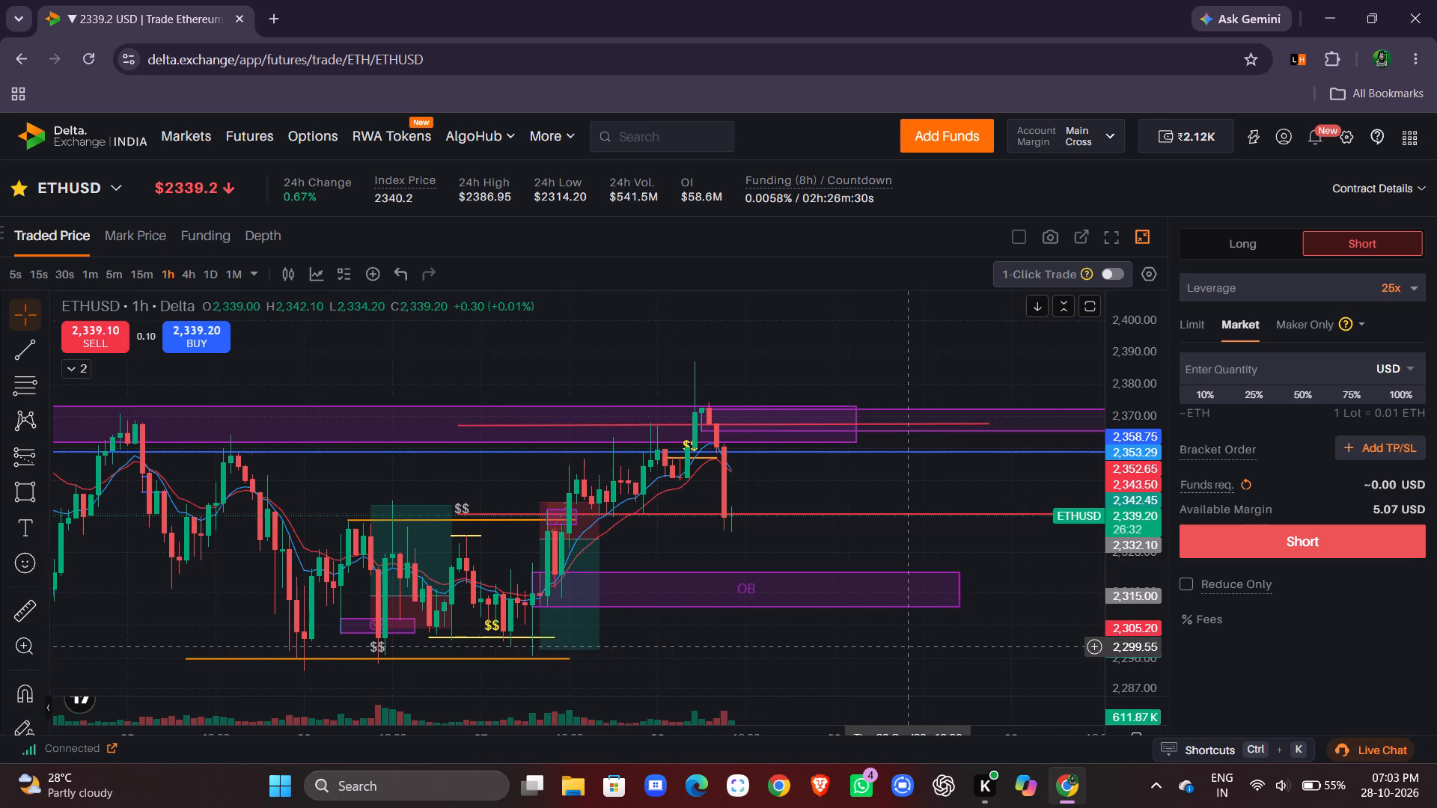
scroll(912, 647, left, 1)
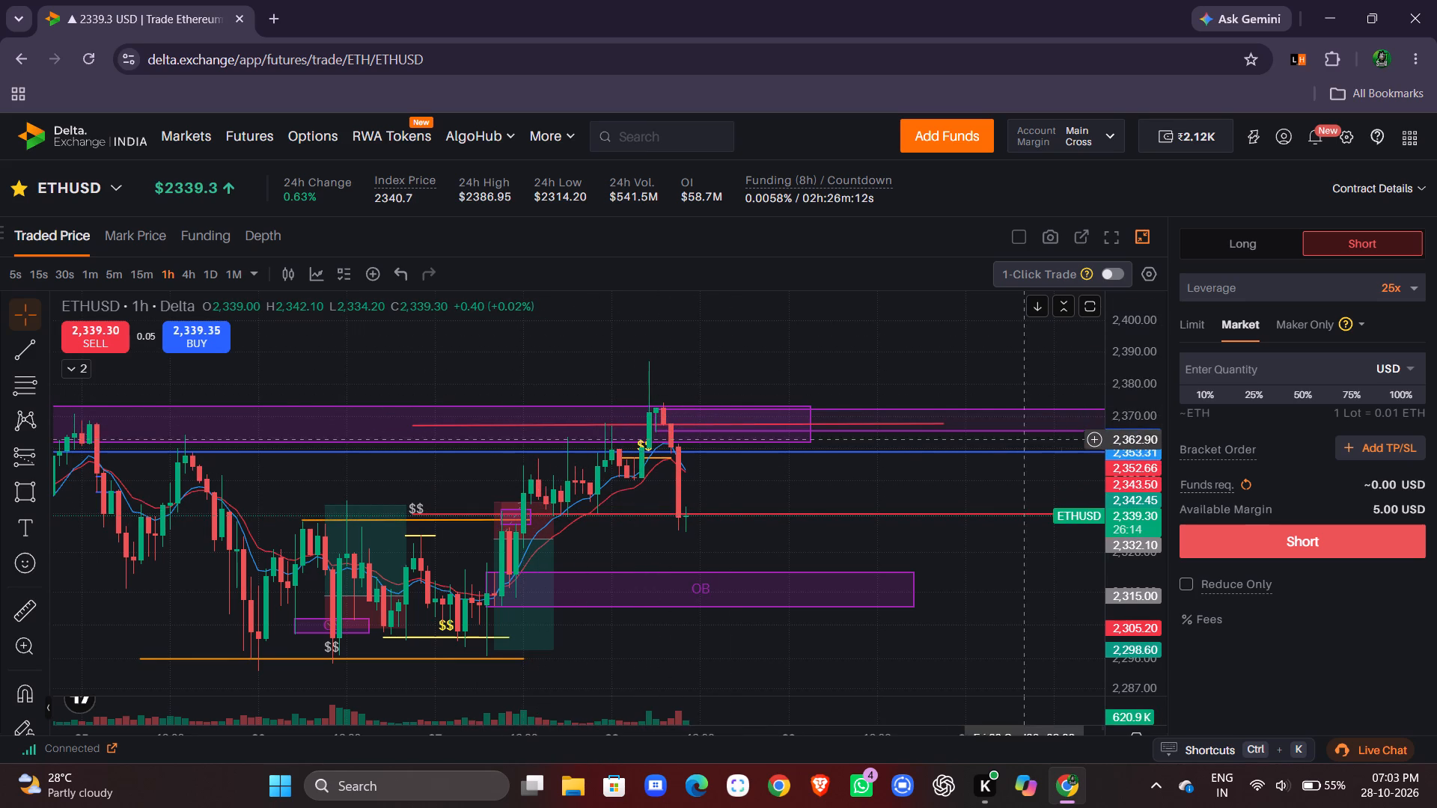
drag(1169, 345, 1168, 357)
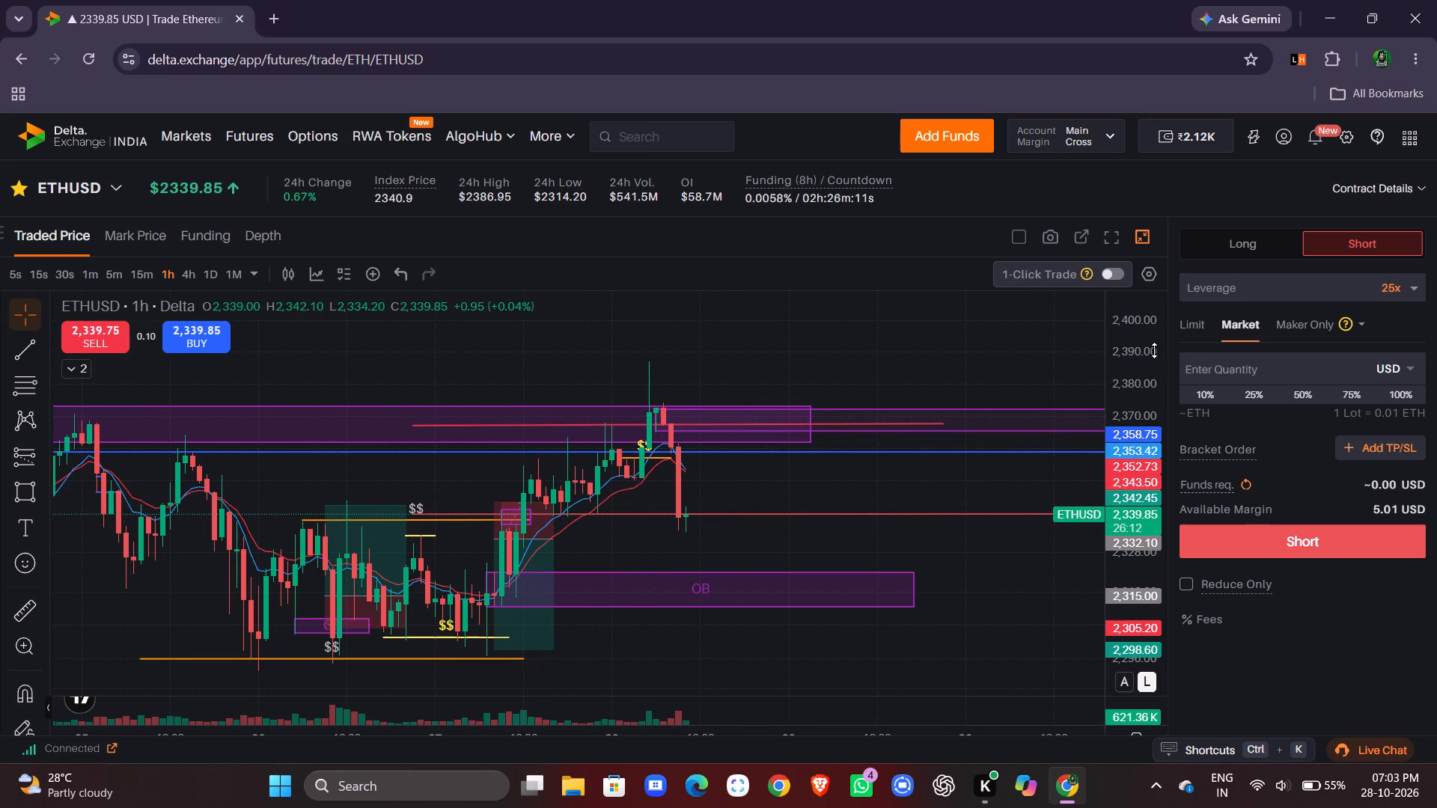
drag(1150, 348, 1147, 407)
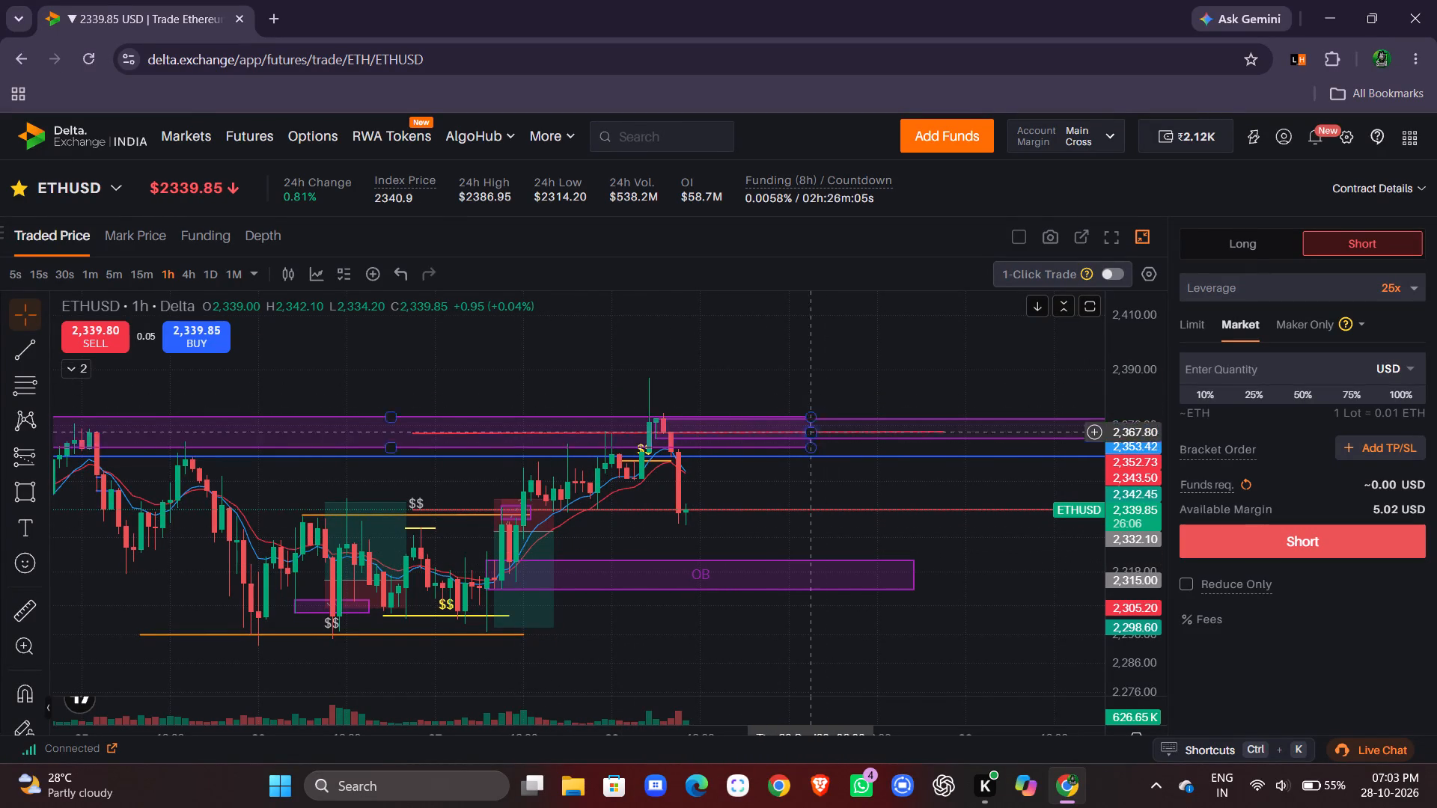
click(744, 495)
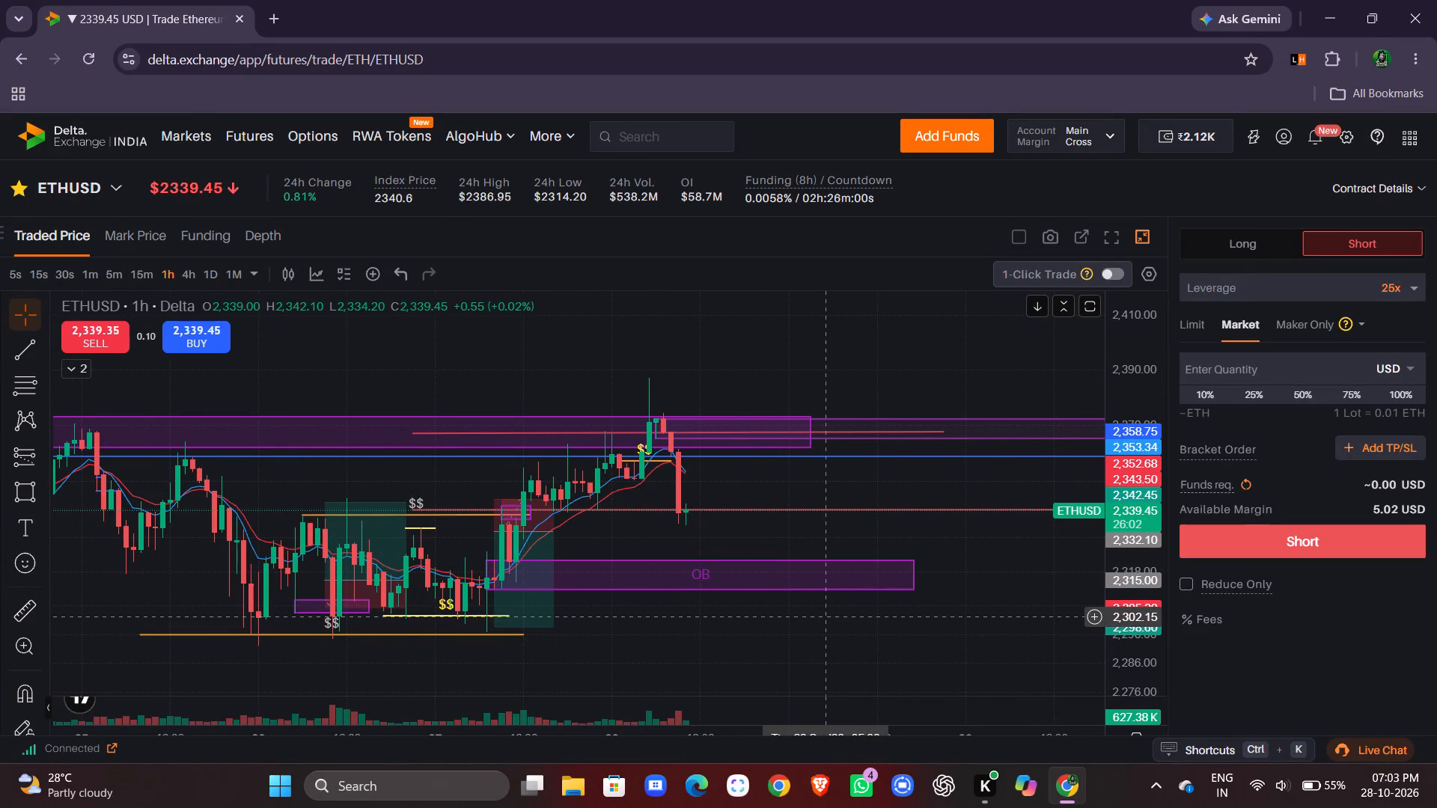
scroll(827, 617, left, 1)
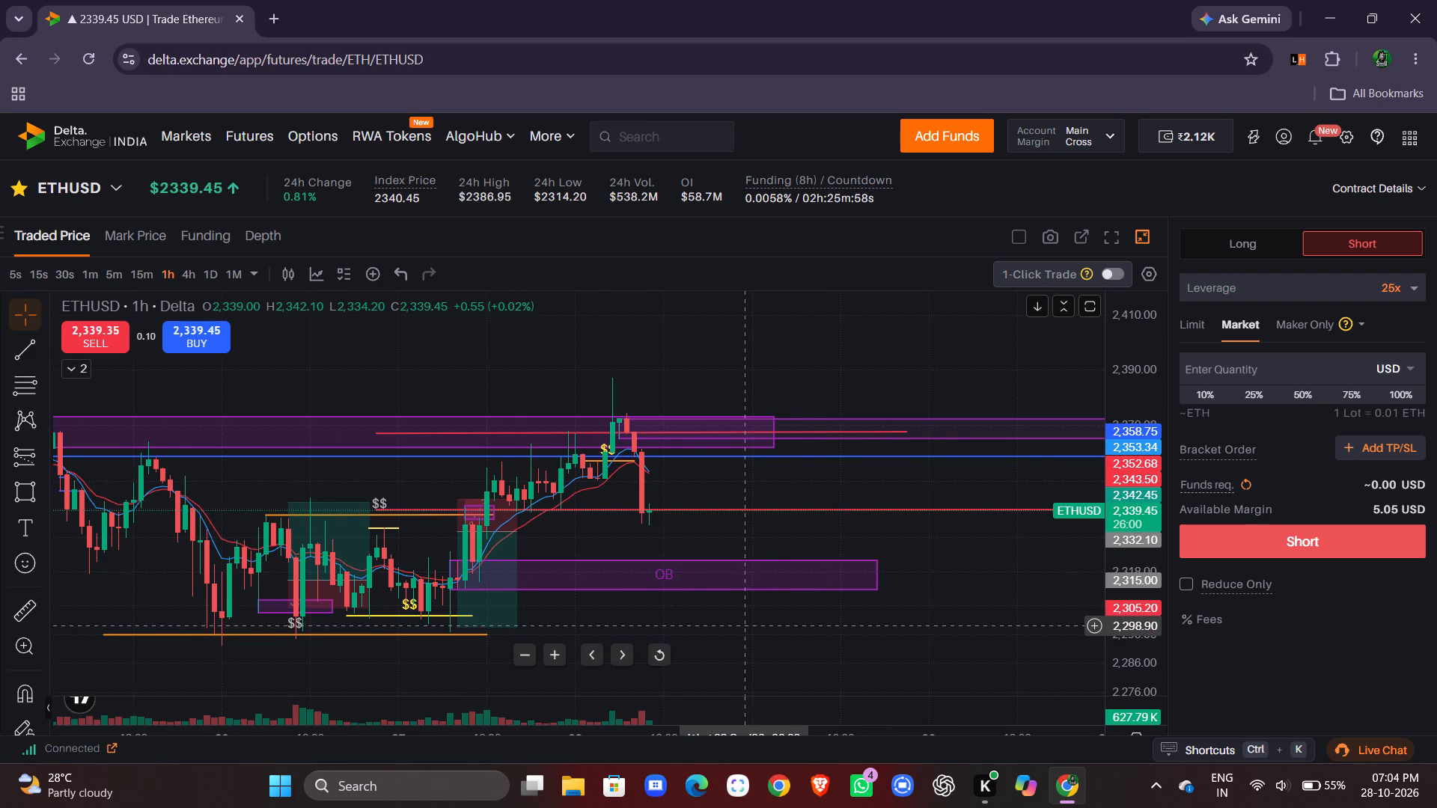
scroll(747, 627, right, 1)
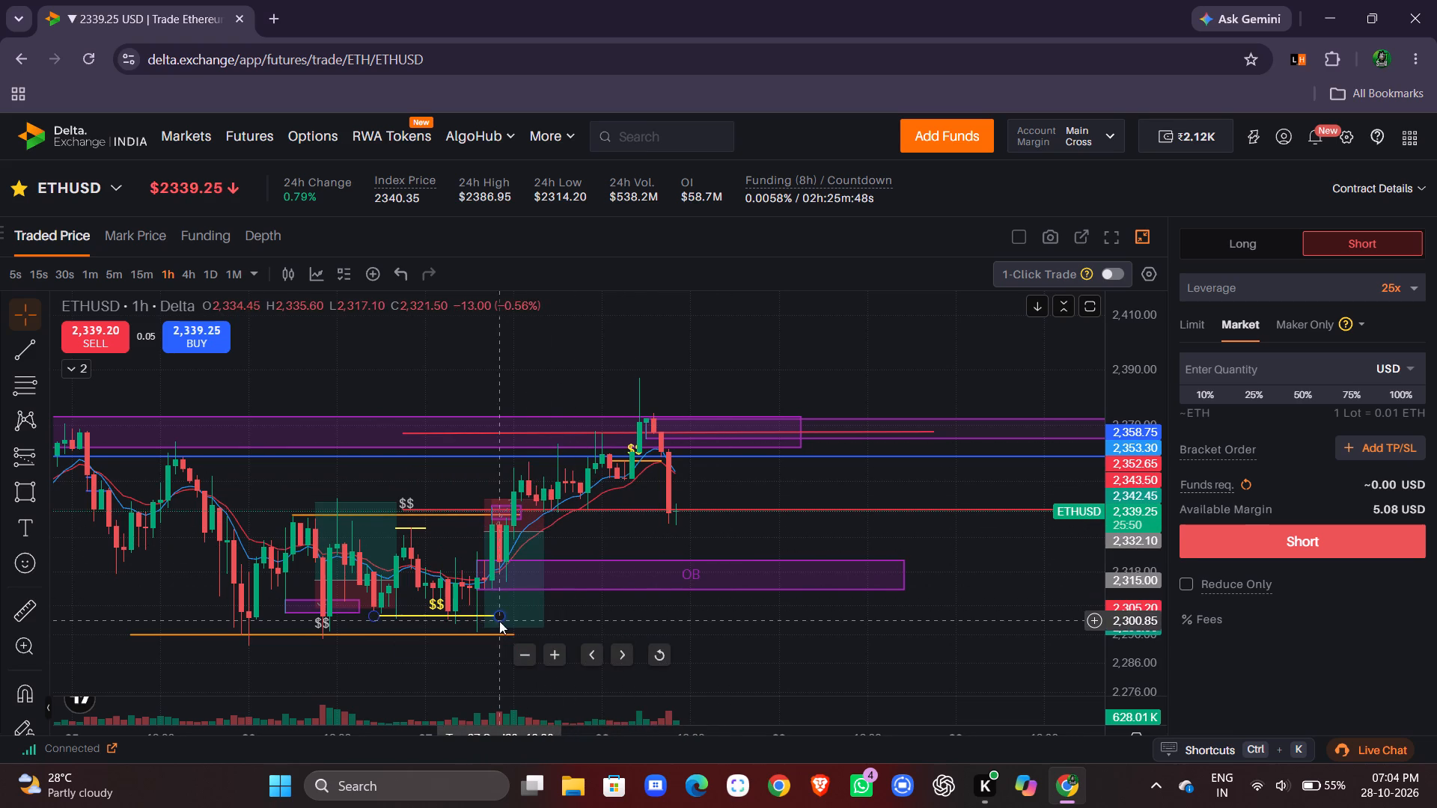
scroll(739, 611, left, 1)
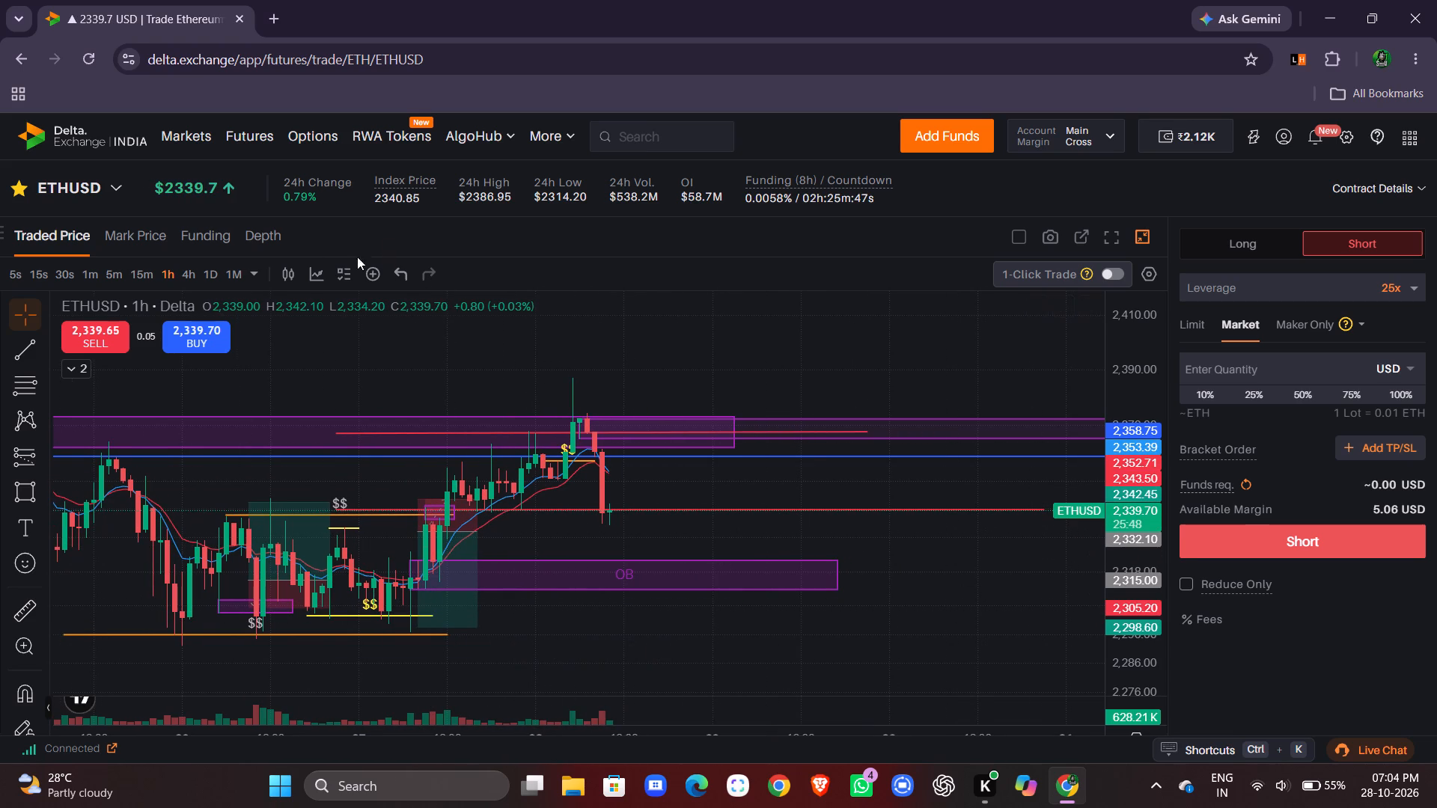
Switch the chart to the SOLUSD perpetual contract and review its recent 1-hour price action.
click(67, 190)
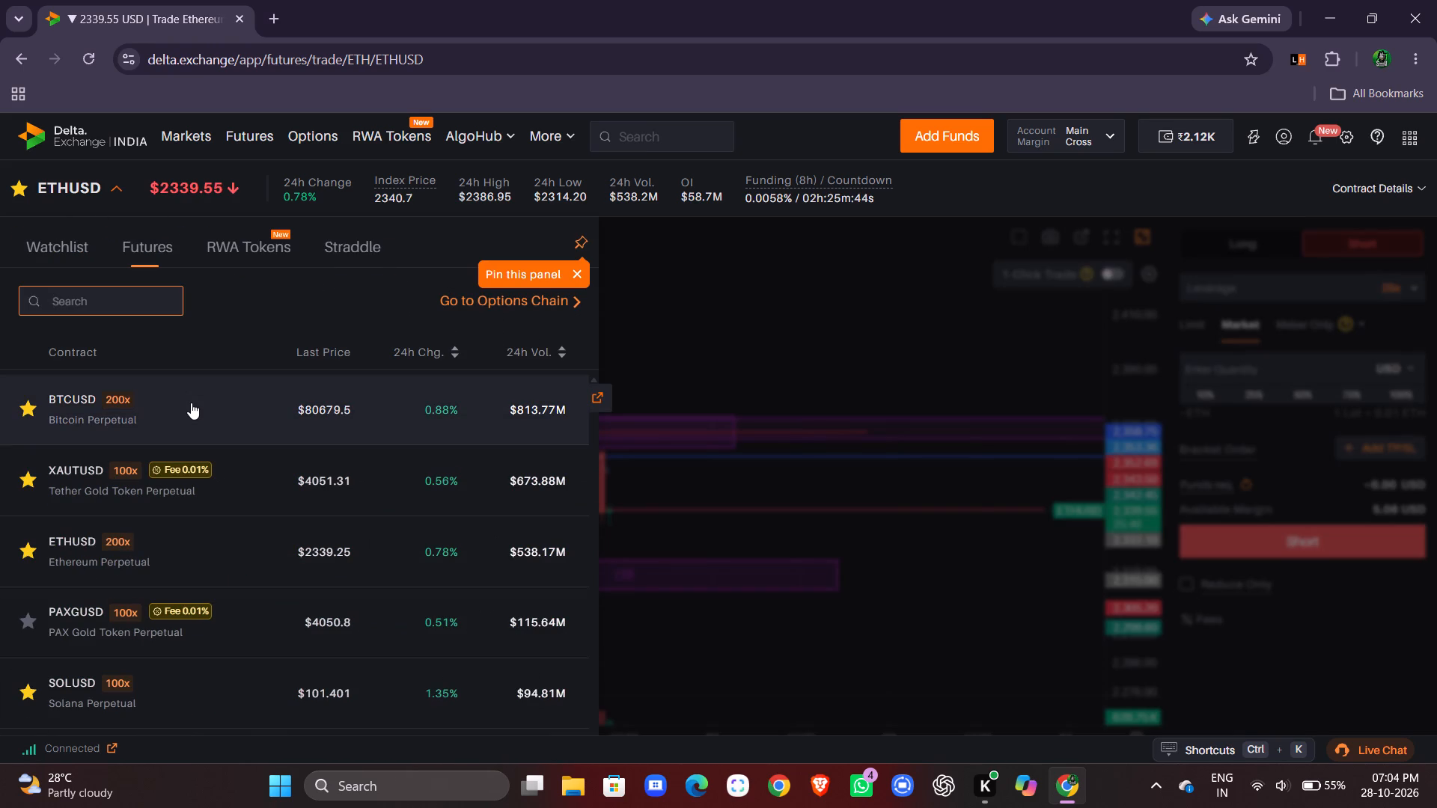
scroll(159, 533, down, 1)
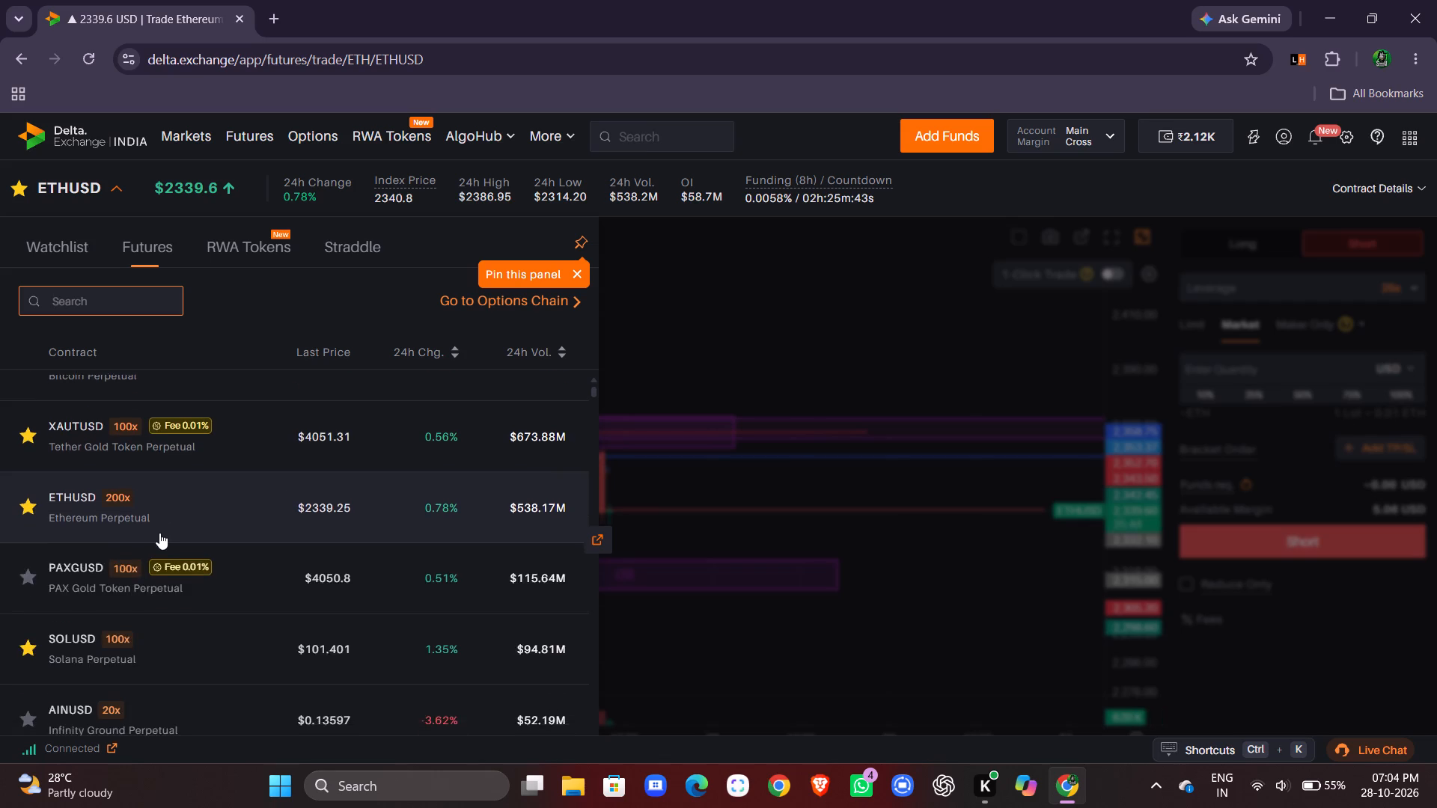
scroll(159, 533, down, 1)
scroll(237, 523, down, 1)
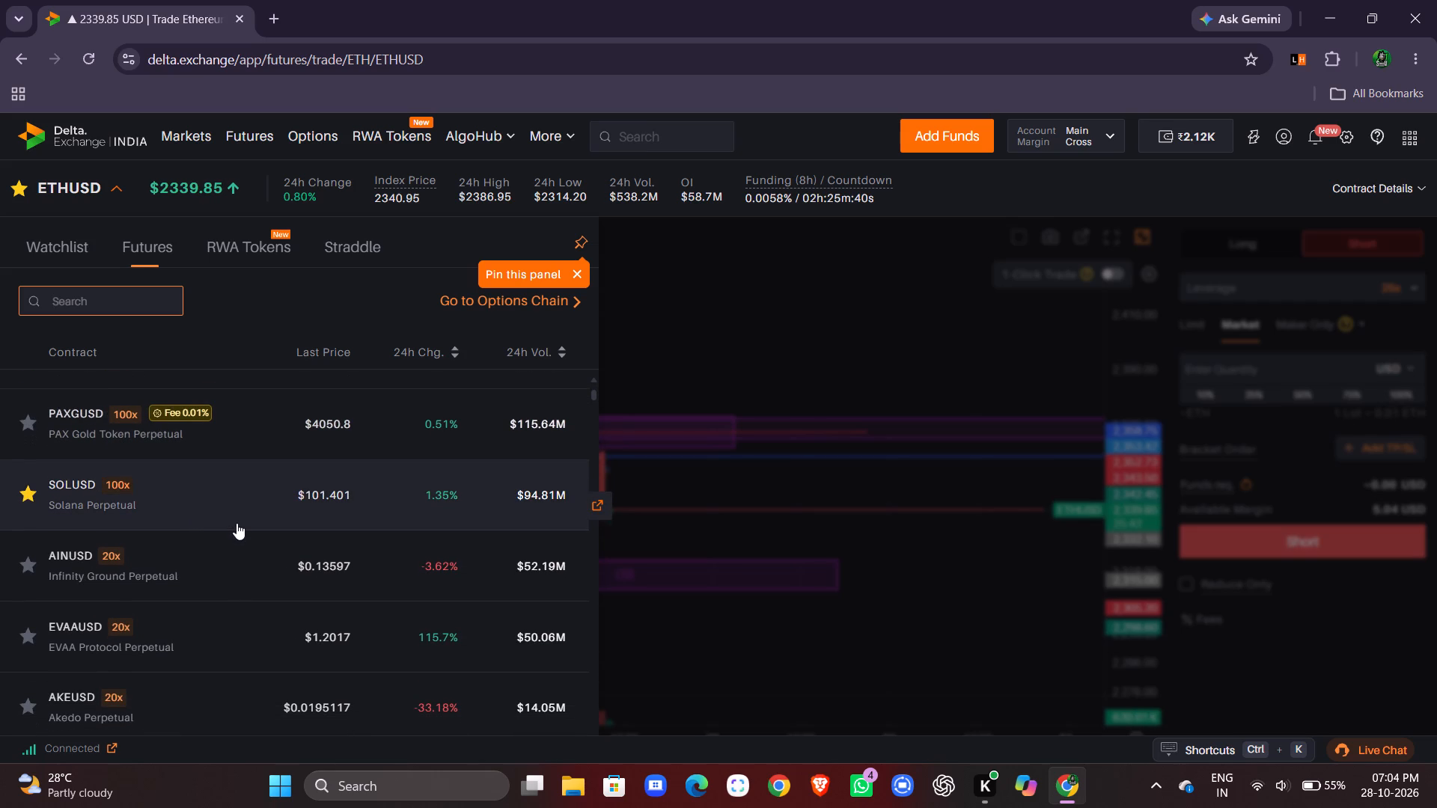
click(238, 502)
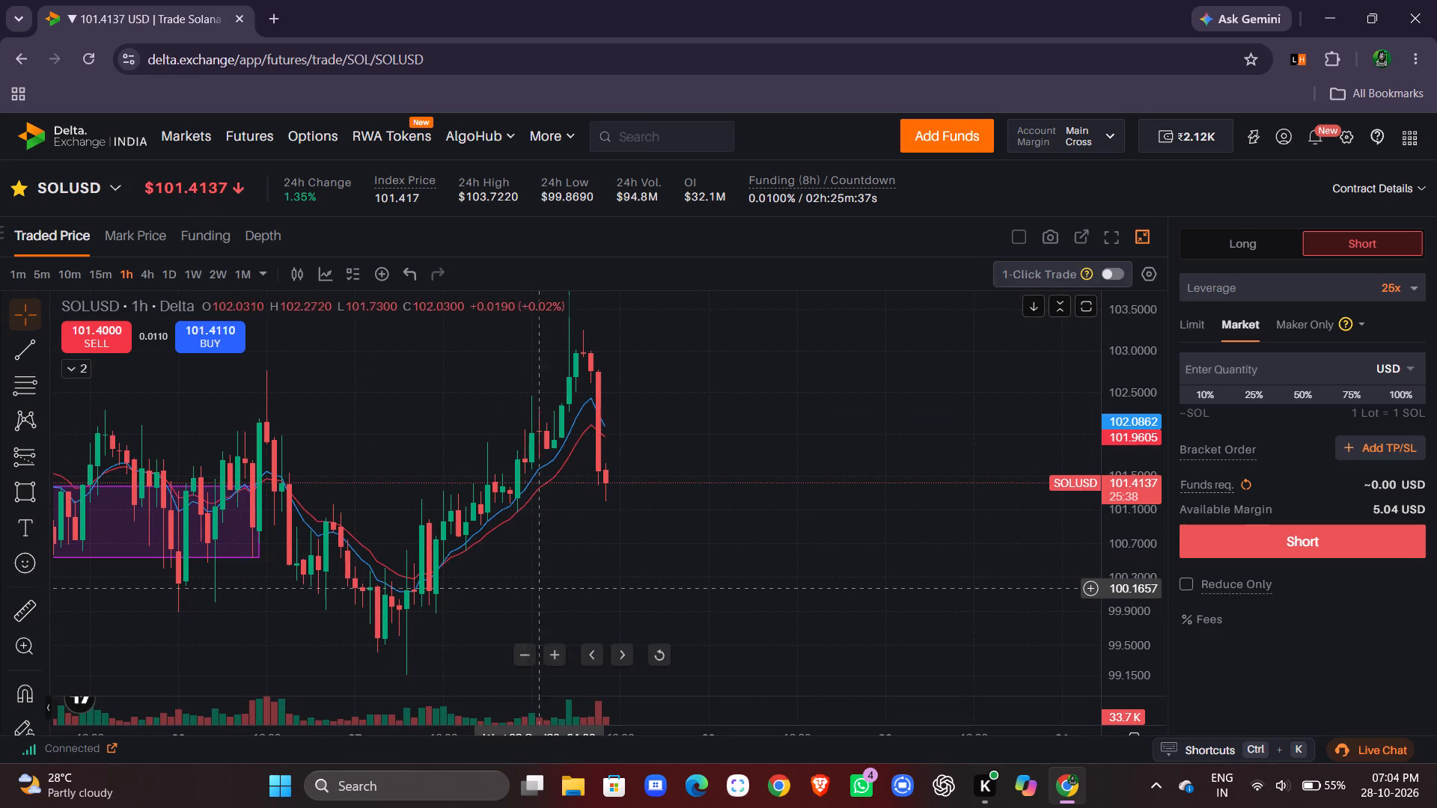
scroll(546, 590, right, 2)
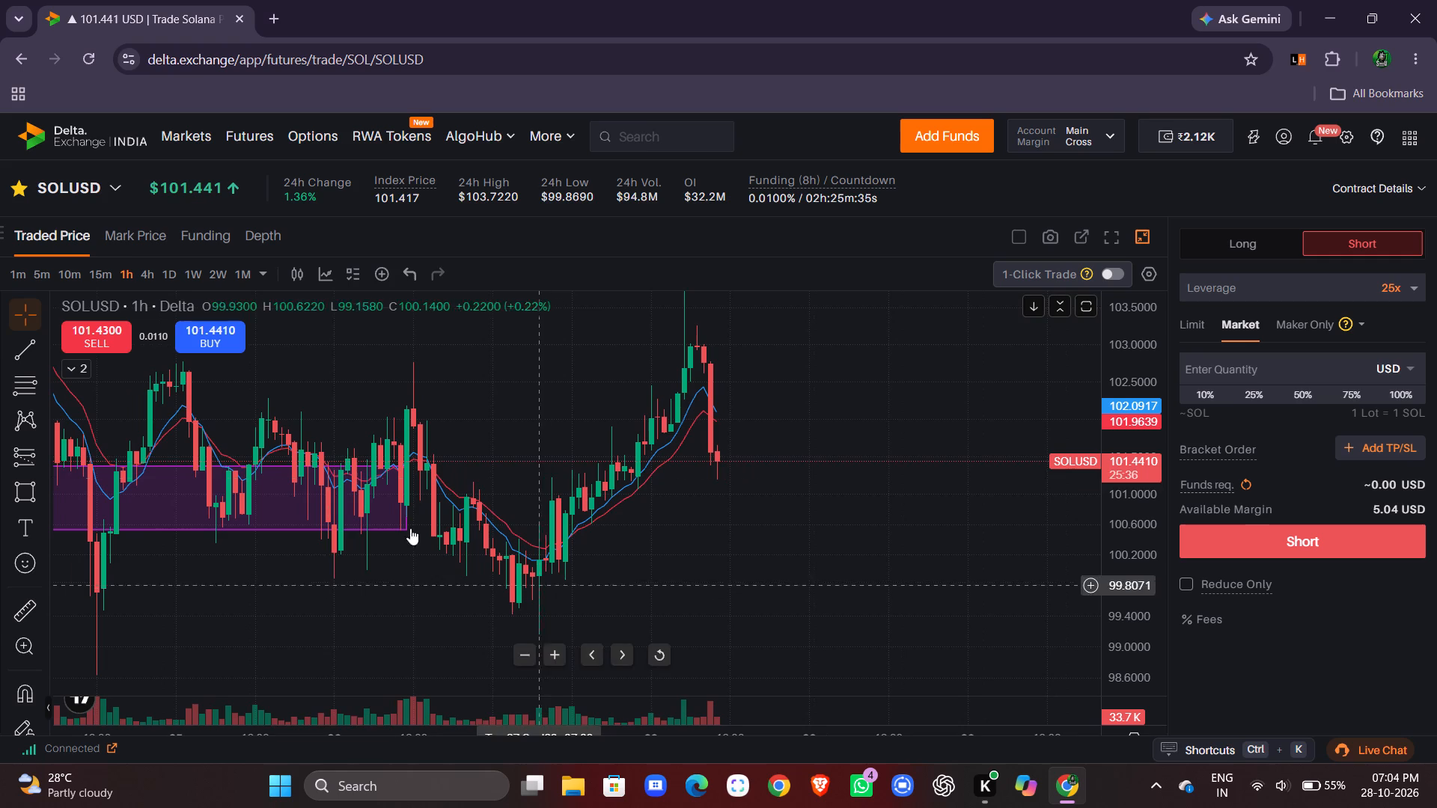
Browse the futures contract list and switch the chart to PAXGUSD.
click(94, 183)
scroll(268, 495, down, 2)
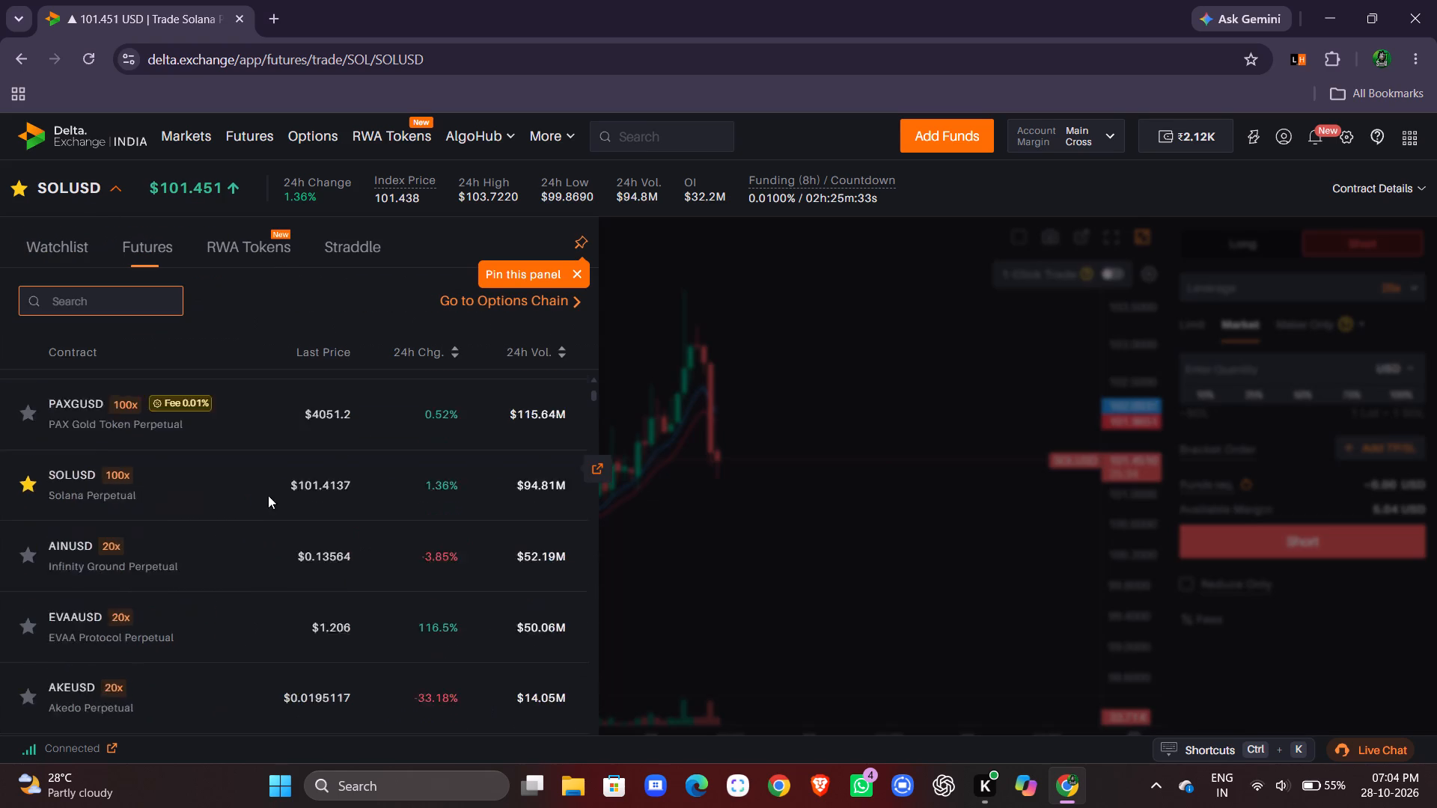
scroll(268, 495, down, 1)
scroll(268, 495, up, 1)
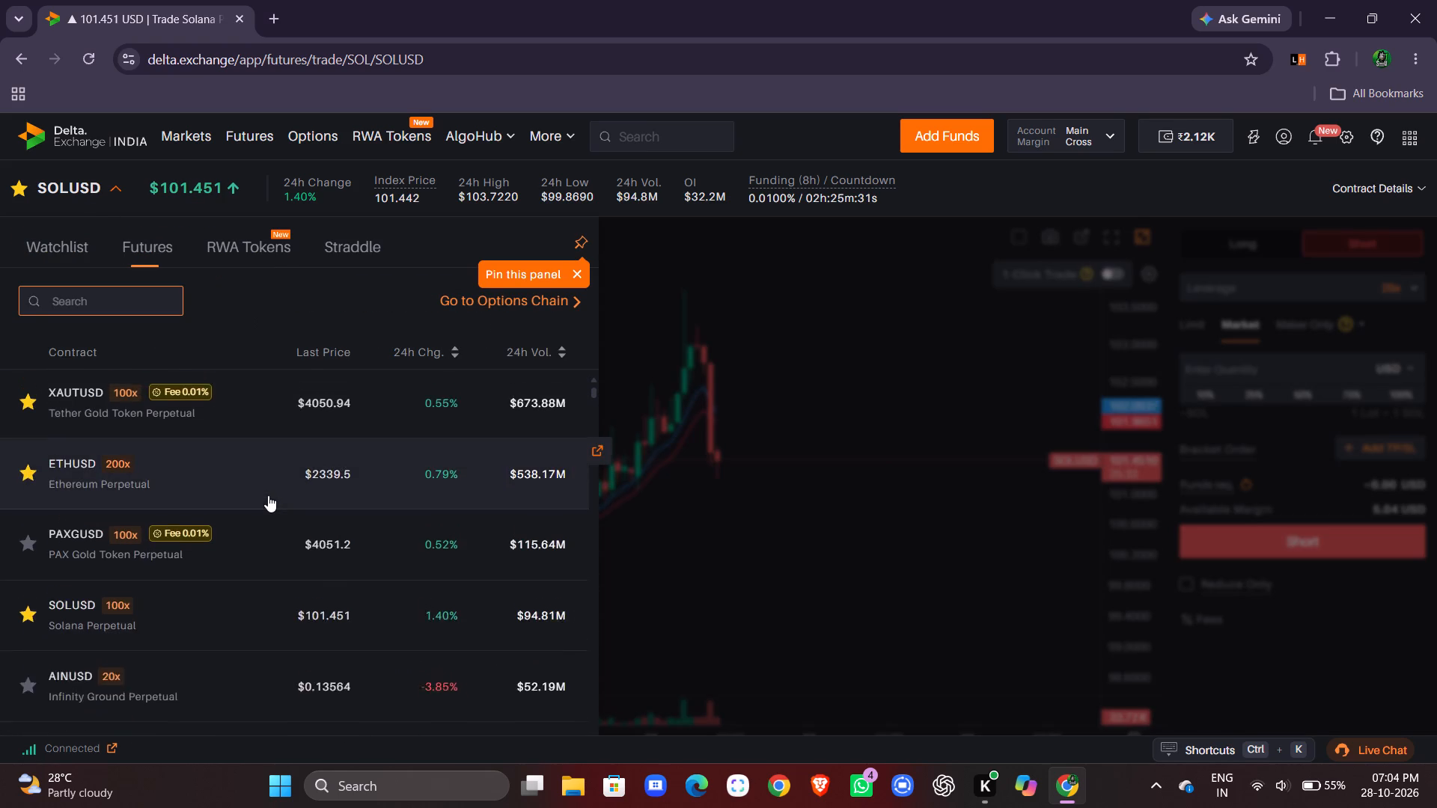
scroll(233, 525, up, 2)
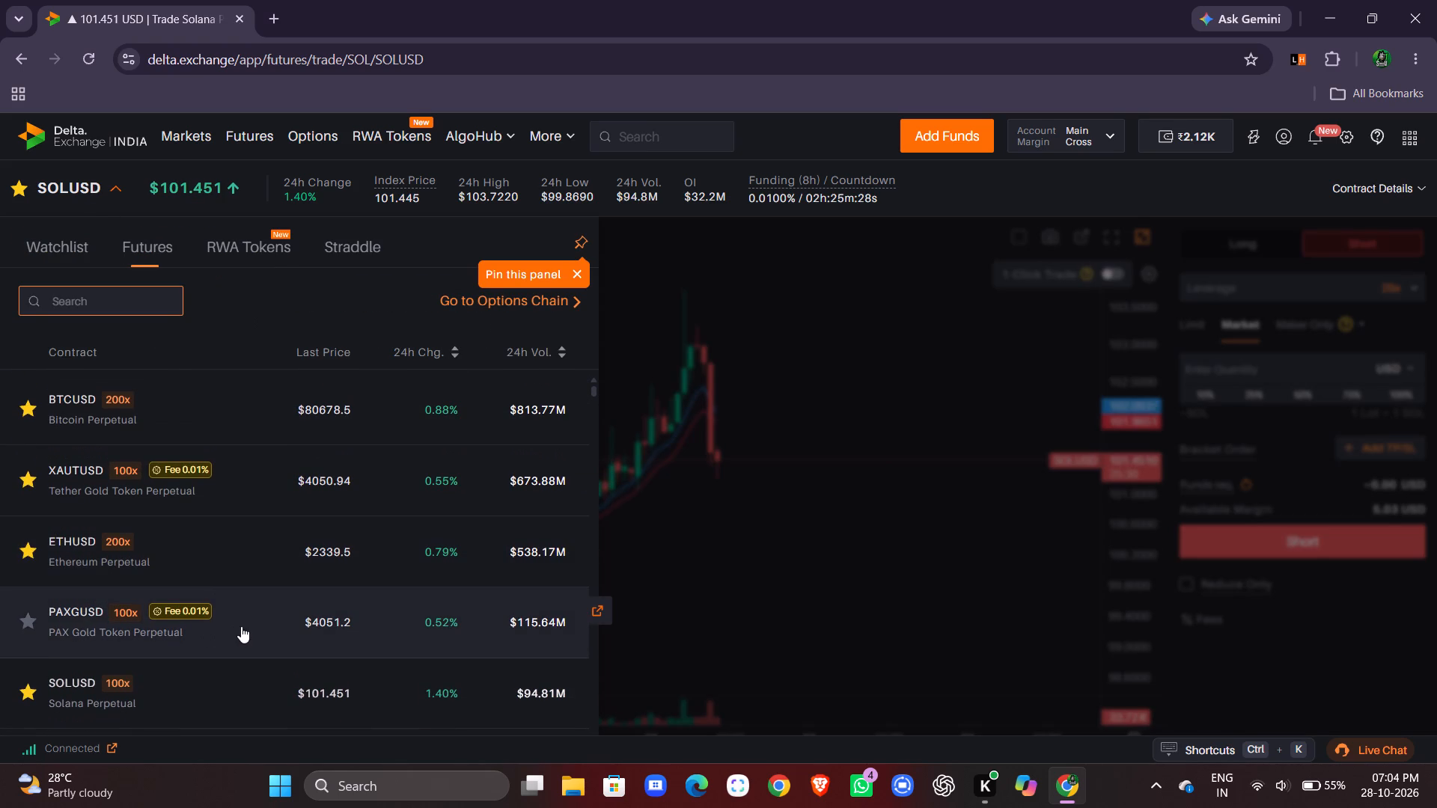
click(257, 622)
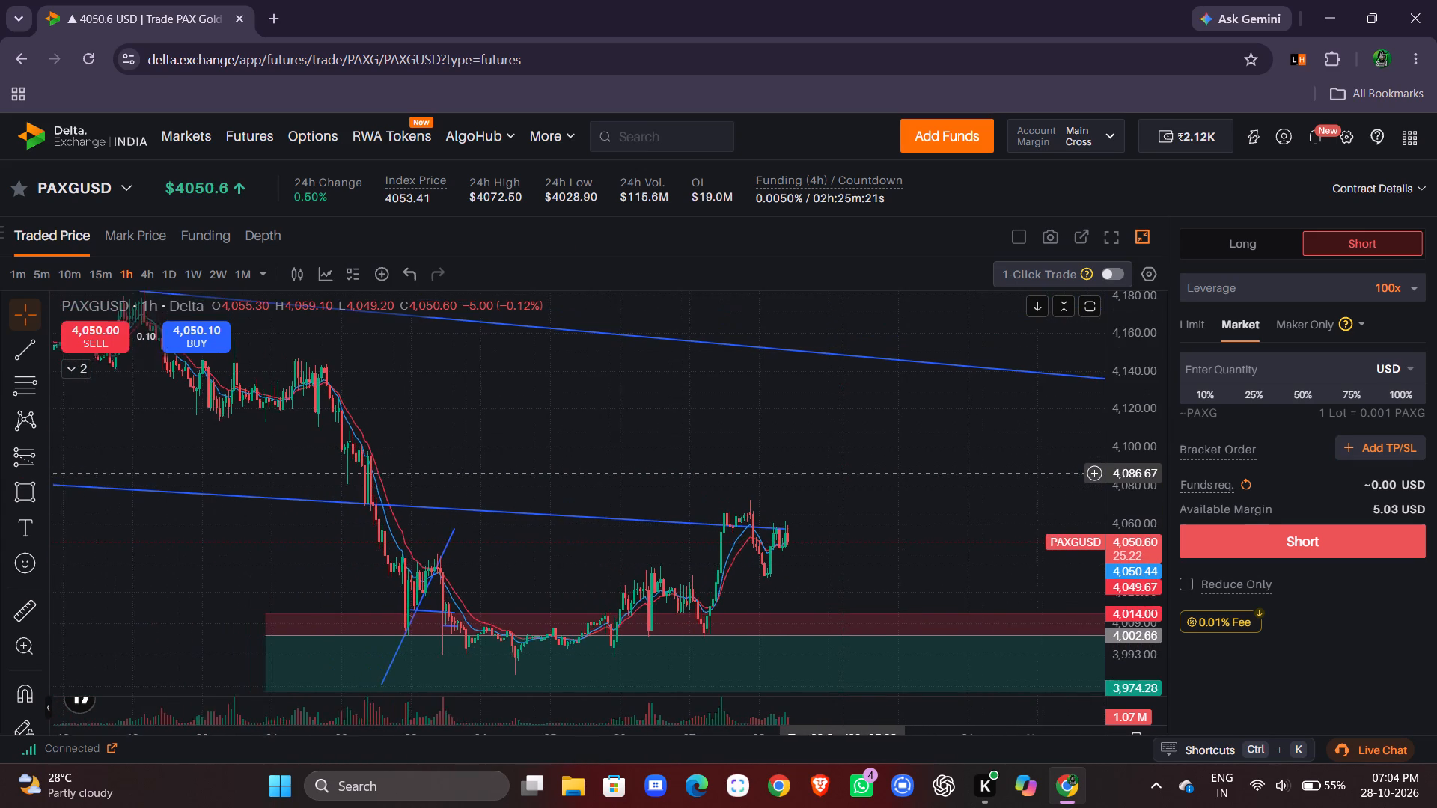
Delete the locked short position drawing from the PAXGUSD chart, agreeing to remove locked drawings.
click(870, 621)
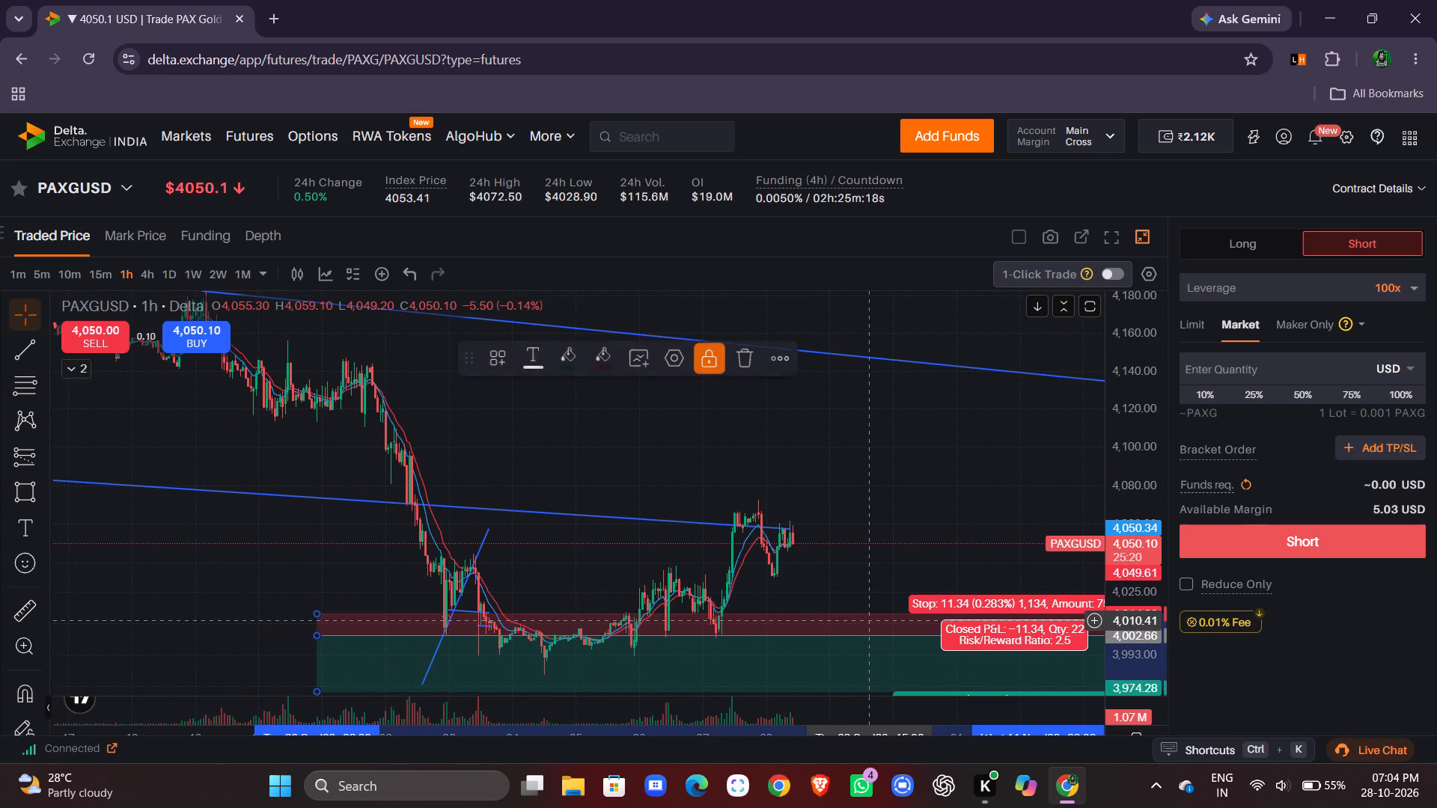
click(751, 352)
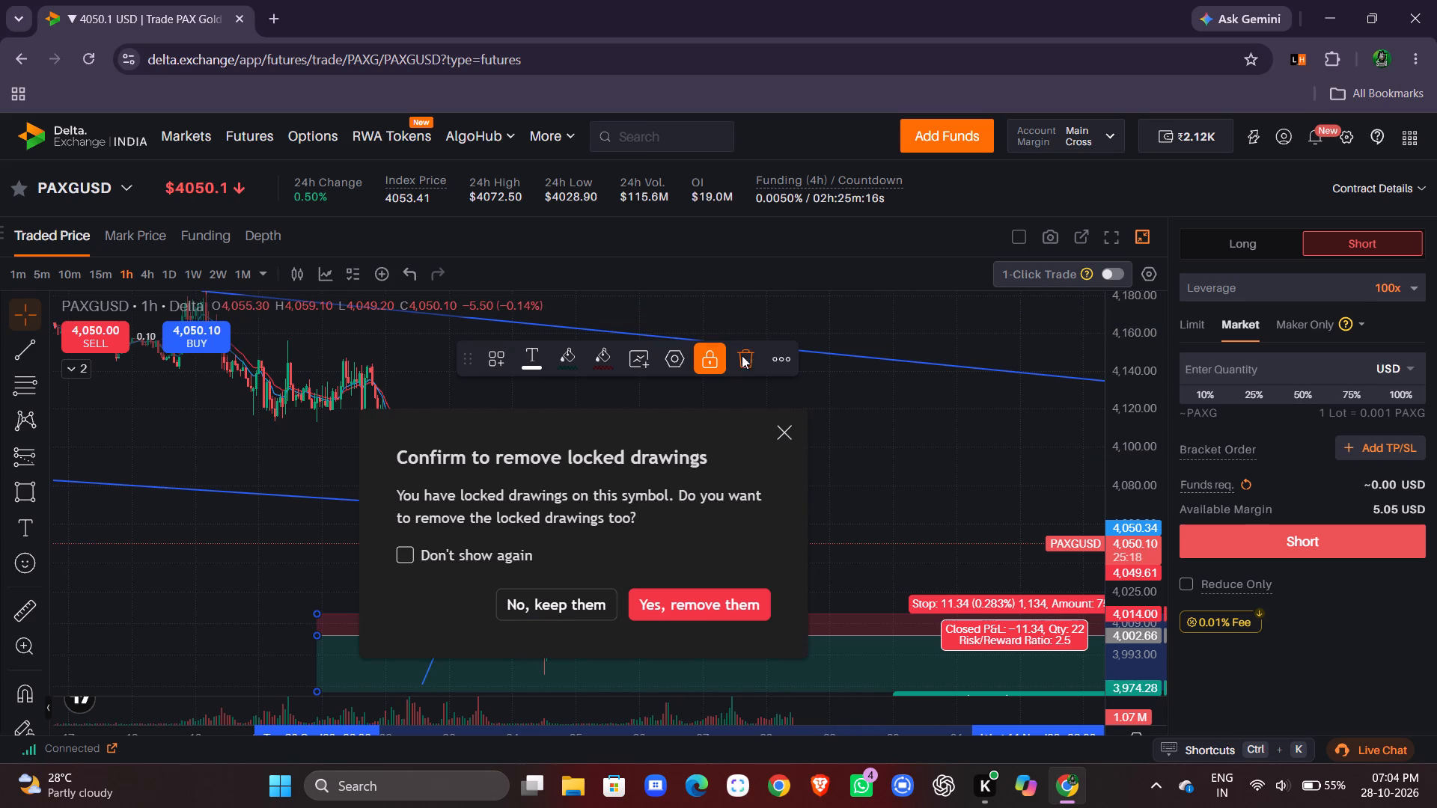
click(668, 602)
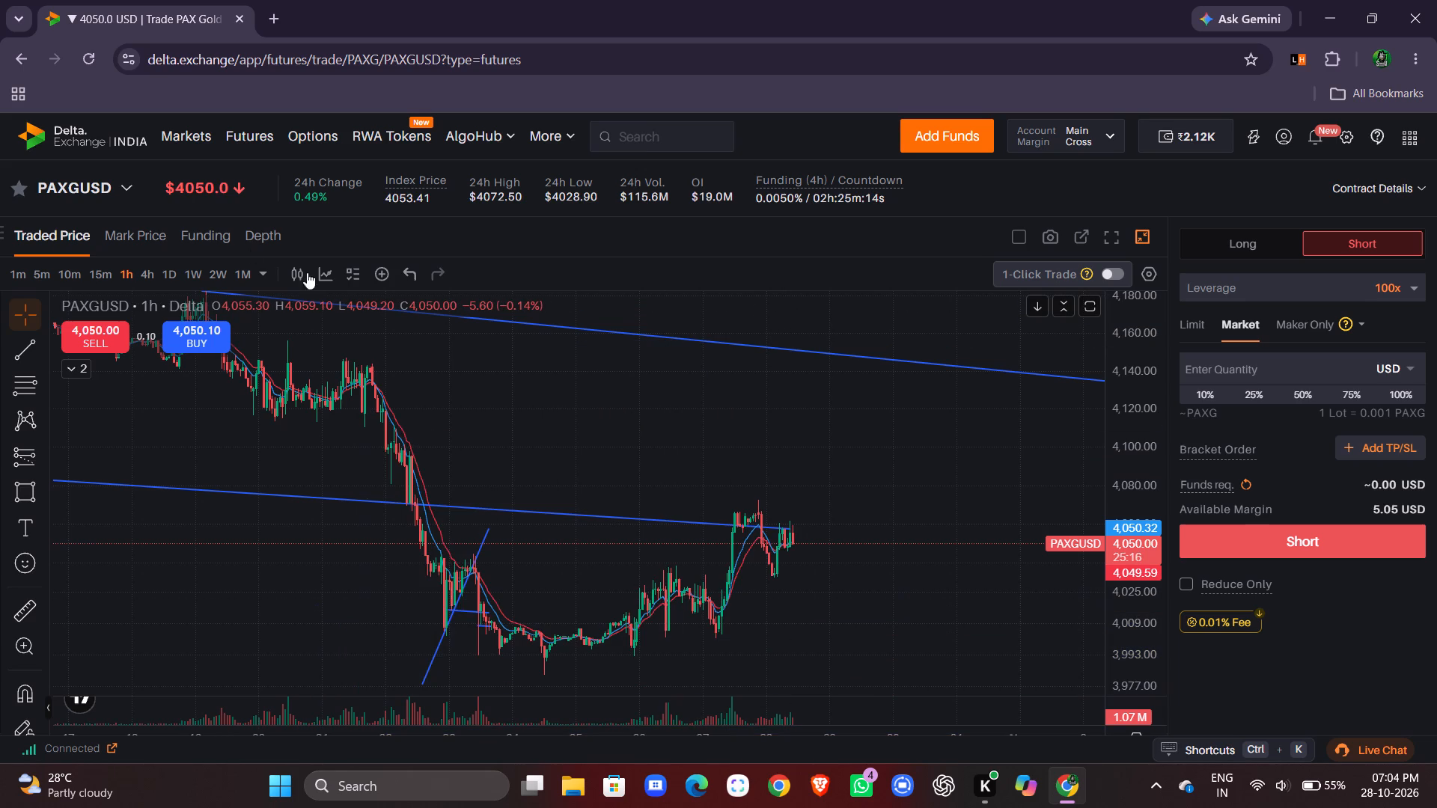
Browse the futures contract list and switch the chart to XAUTUSD, the Tether Gold Token perpetual.
click(81, 177)
scroll(243, 645, down, 1)
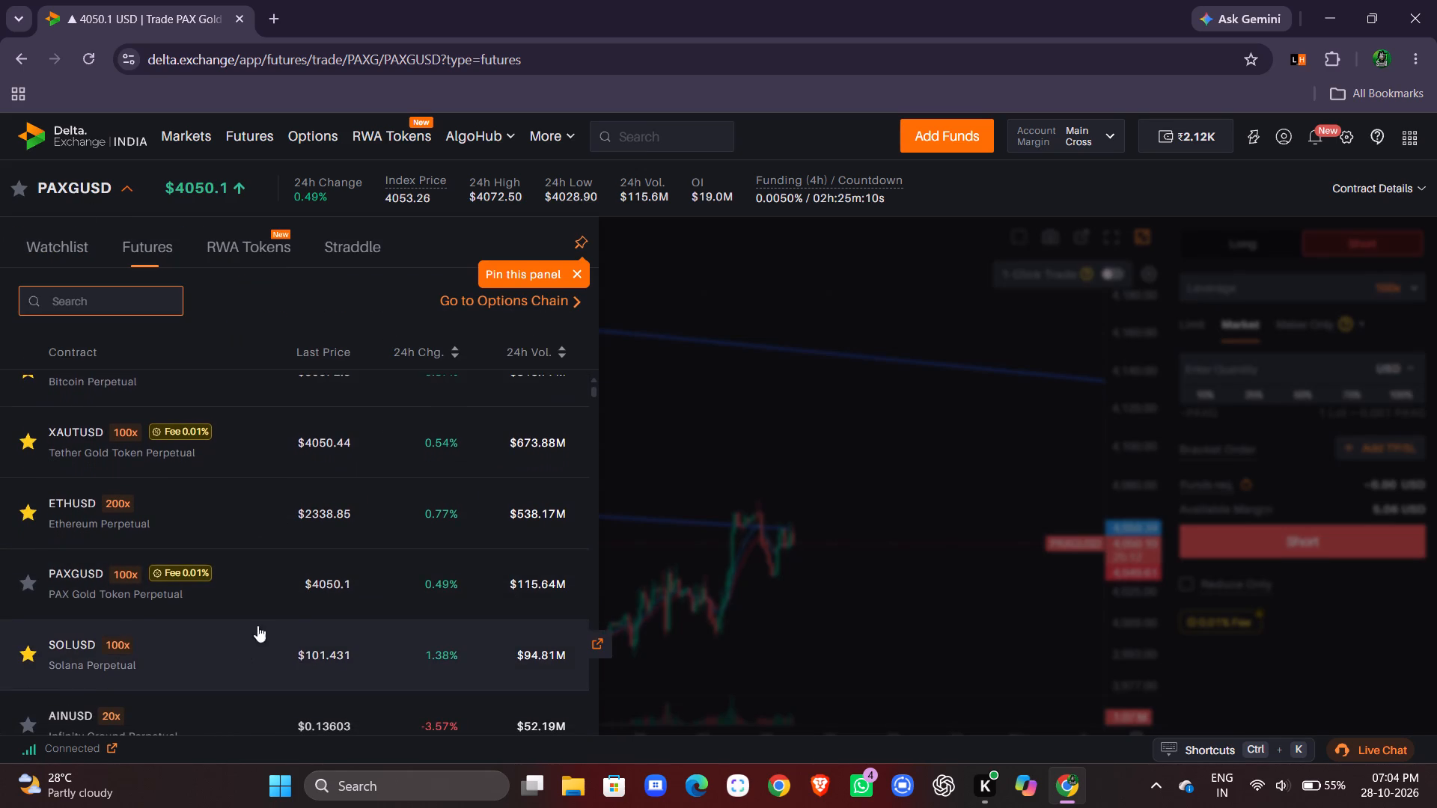
scroll(270, 611, down, 2)
scroll(270, 611, up, 4)
click(288, 479)
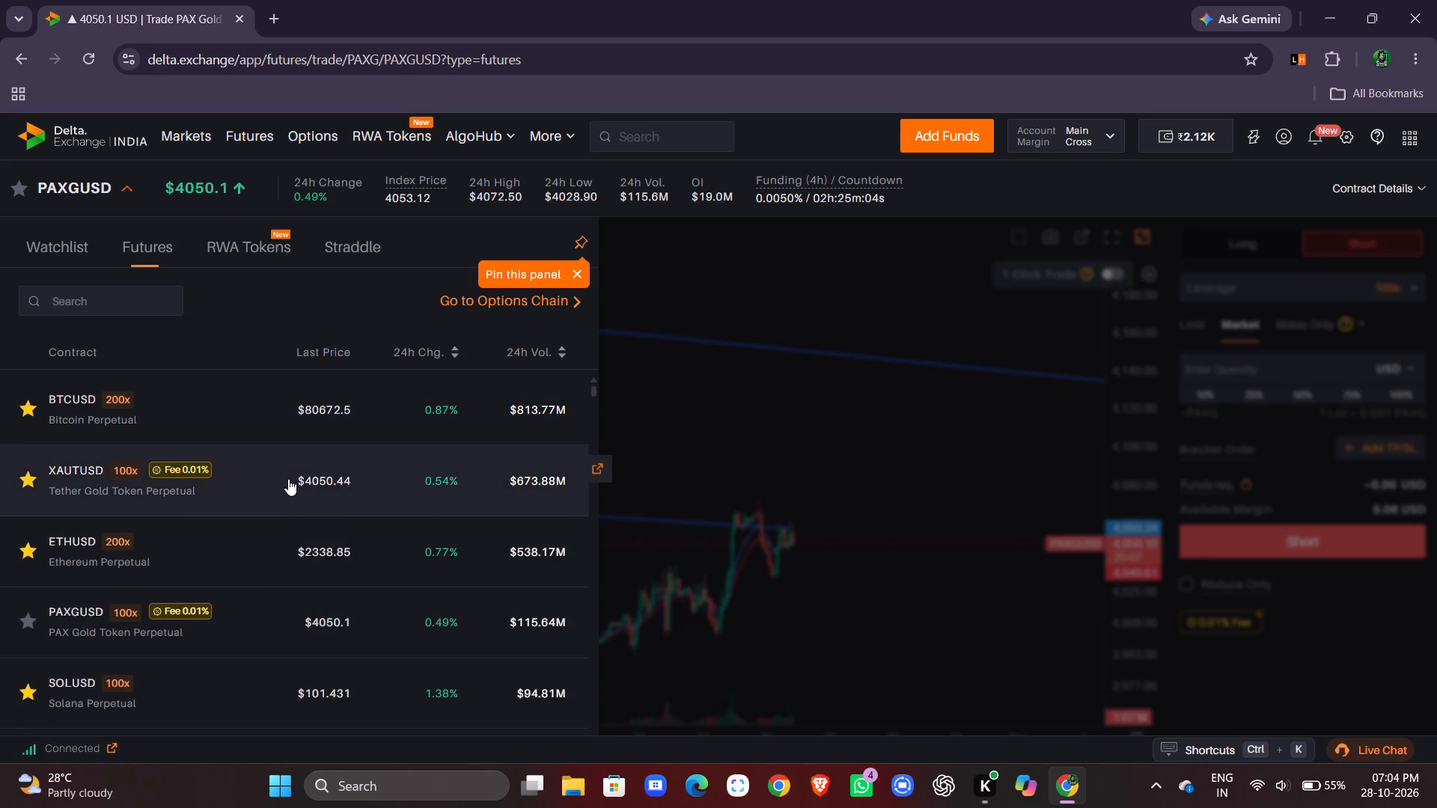
Examine the XAUTUSD 1-hour price action around the open short's entry, take-profit and stop-loss levels.
scroll(665, 400, left, 1)
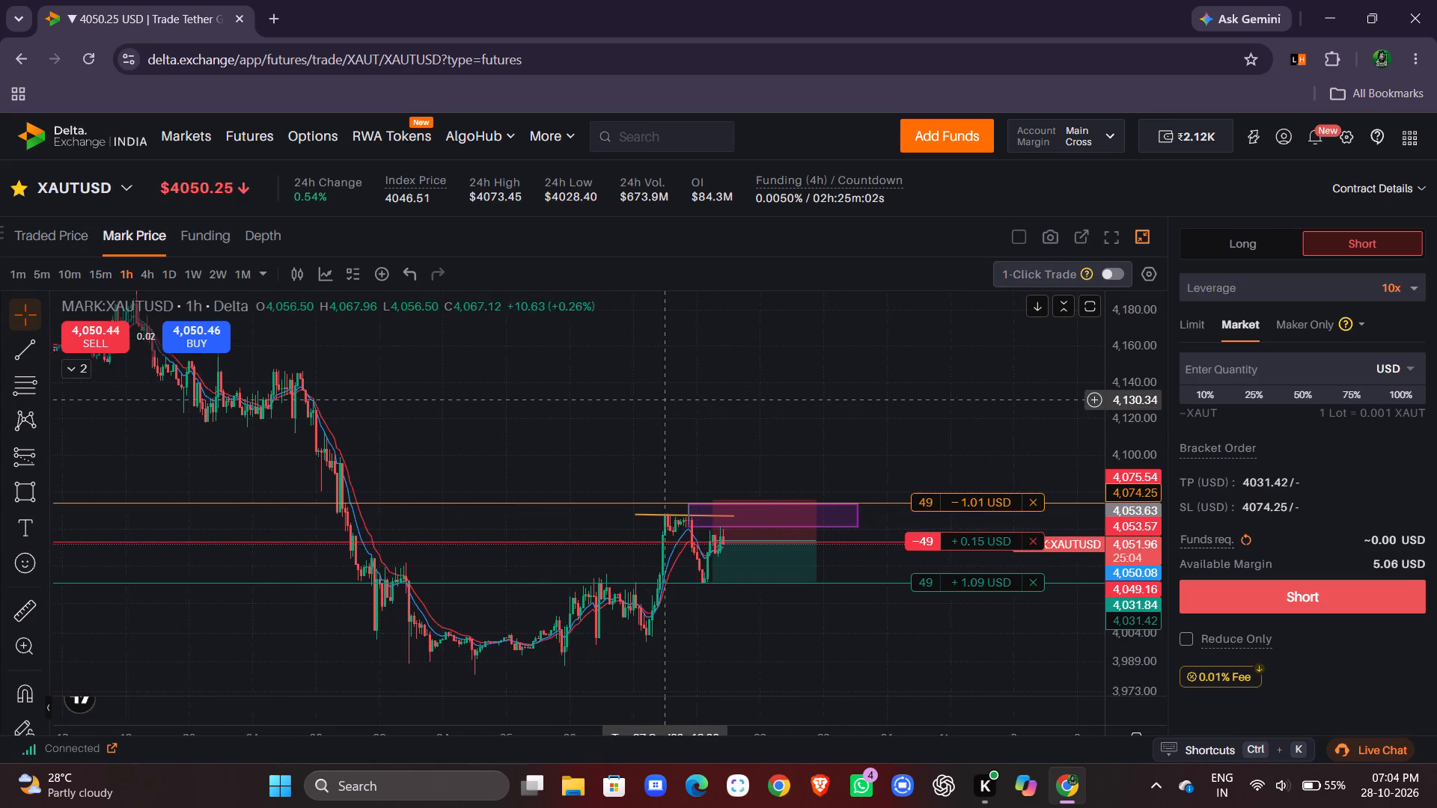
scroll(665, 400, left, 1)
drag(1141, 539, 1154, 470)
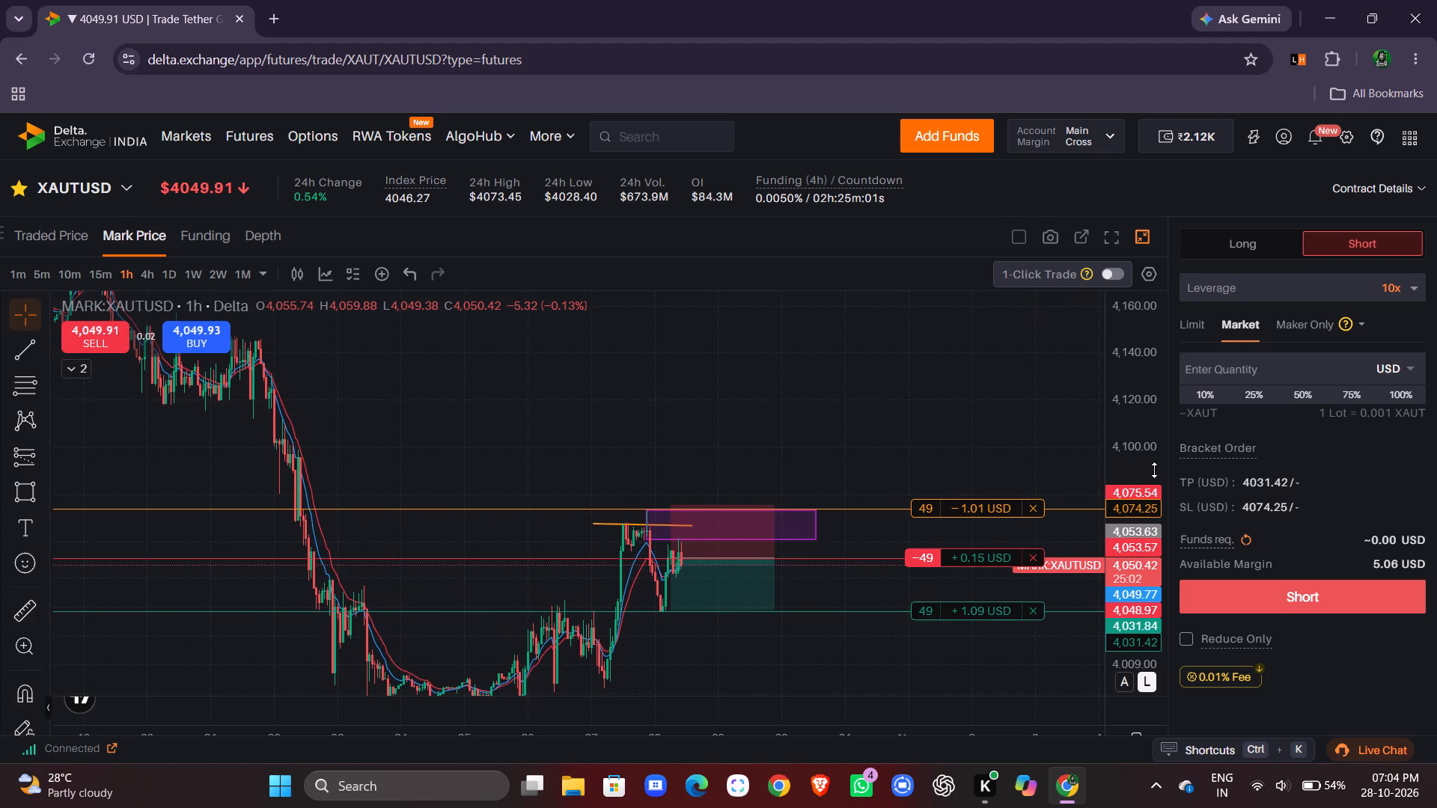
drag(1154, 470, 1154, 471)
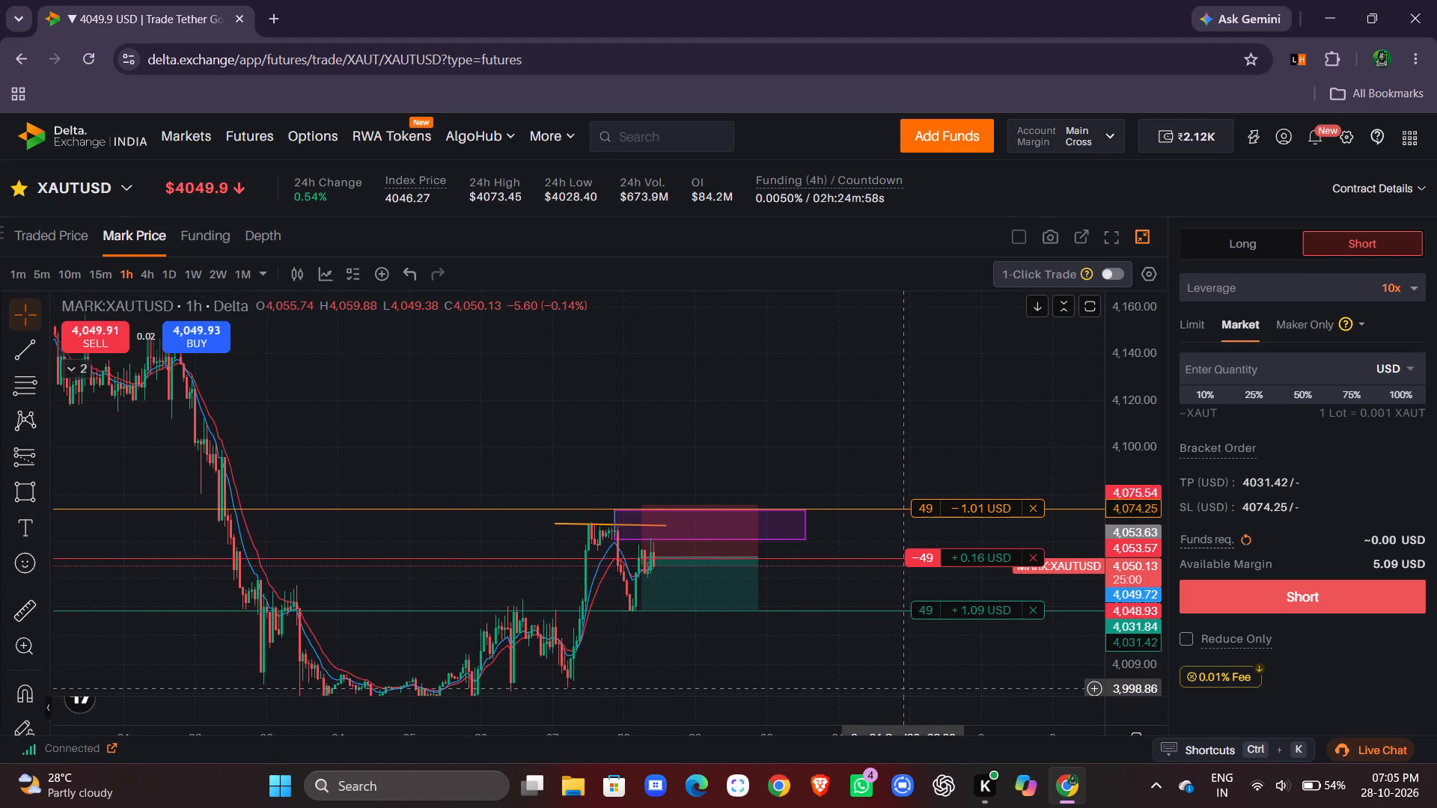
scroll(904, 689, left, 1)
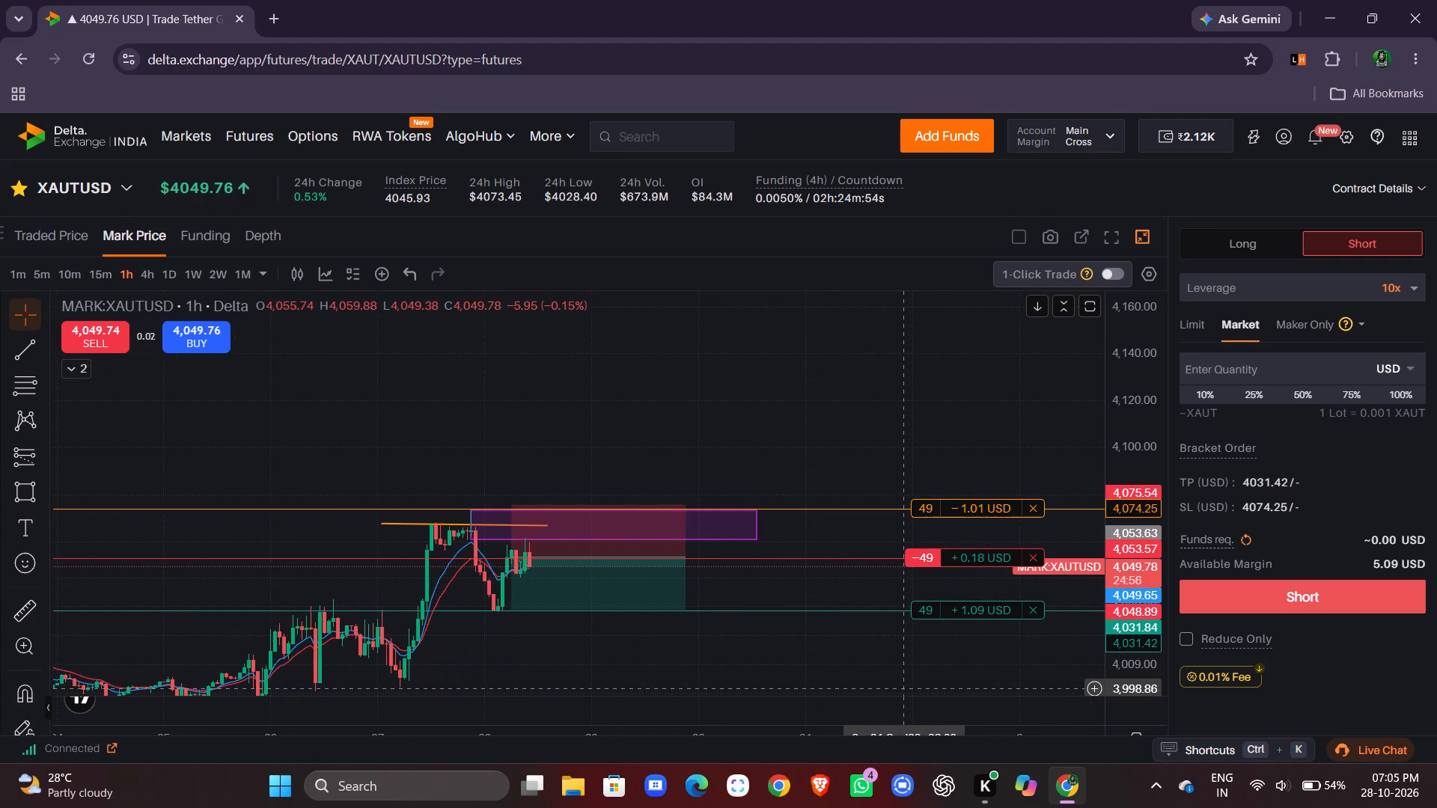
drag(1141, 540, 1146, 522)
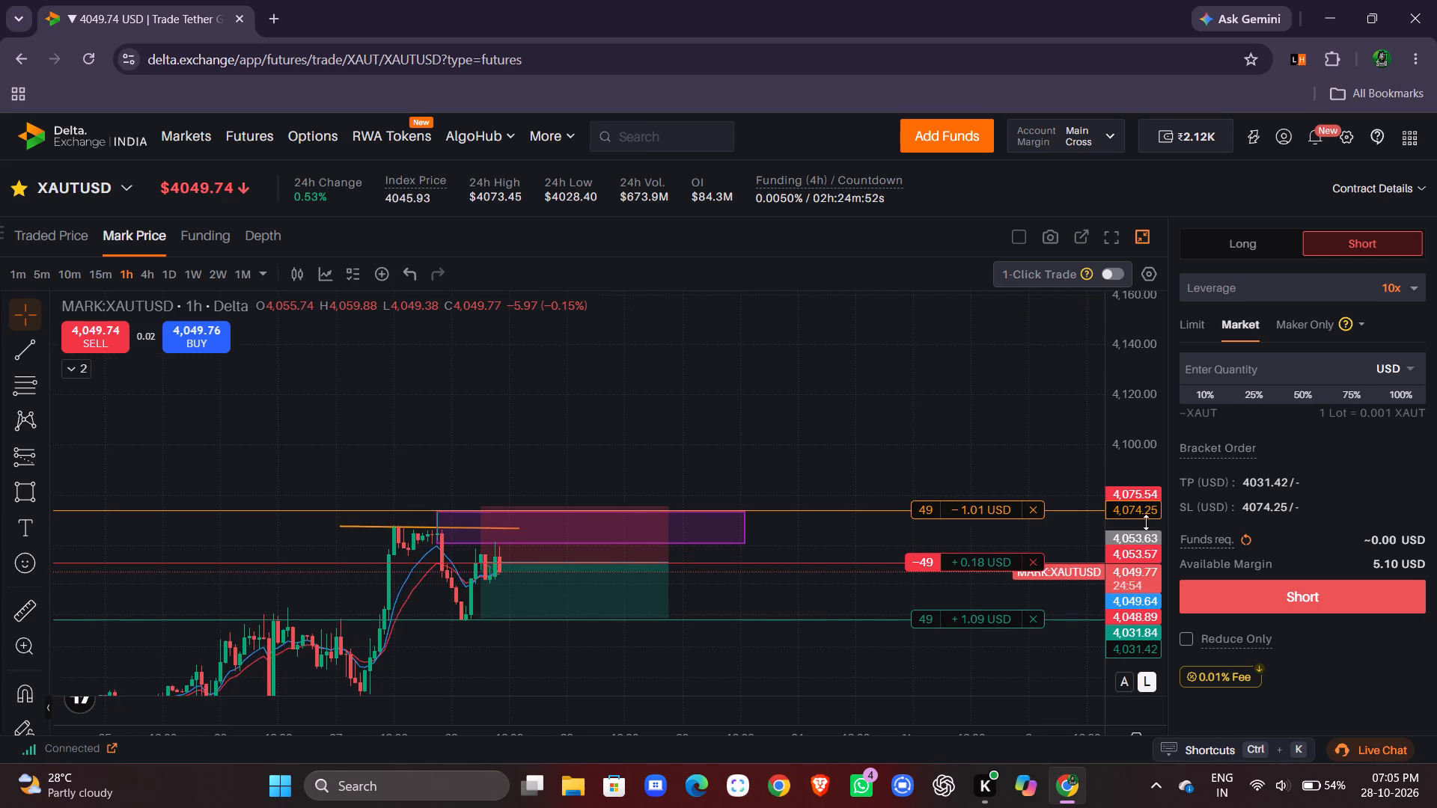
drag(1146, 522, 1145, 594)
drag(1040, 455, 1022, 424)
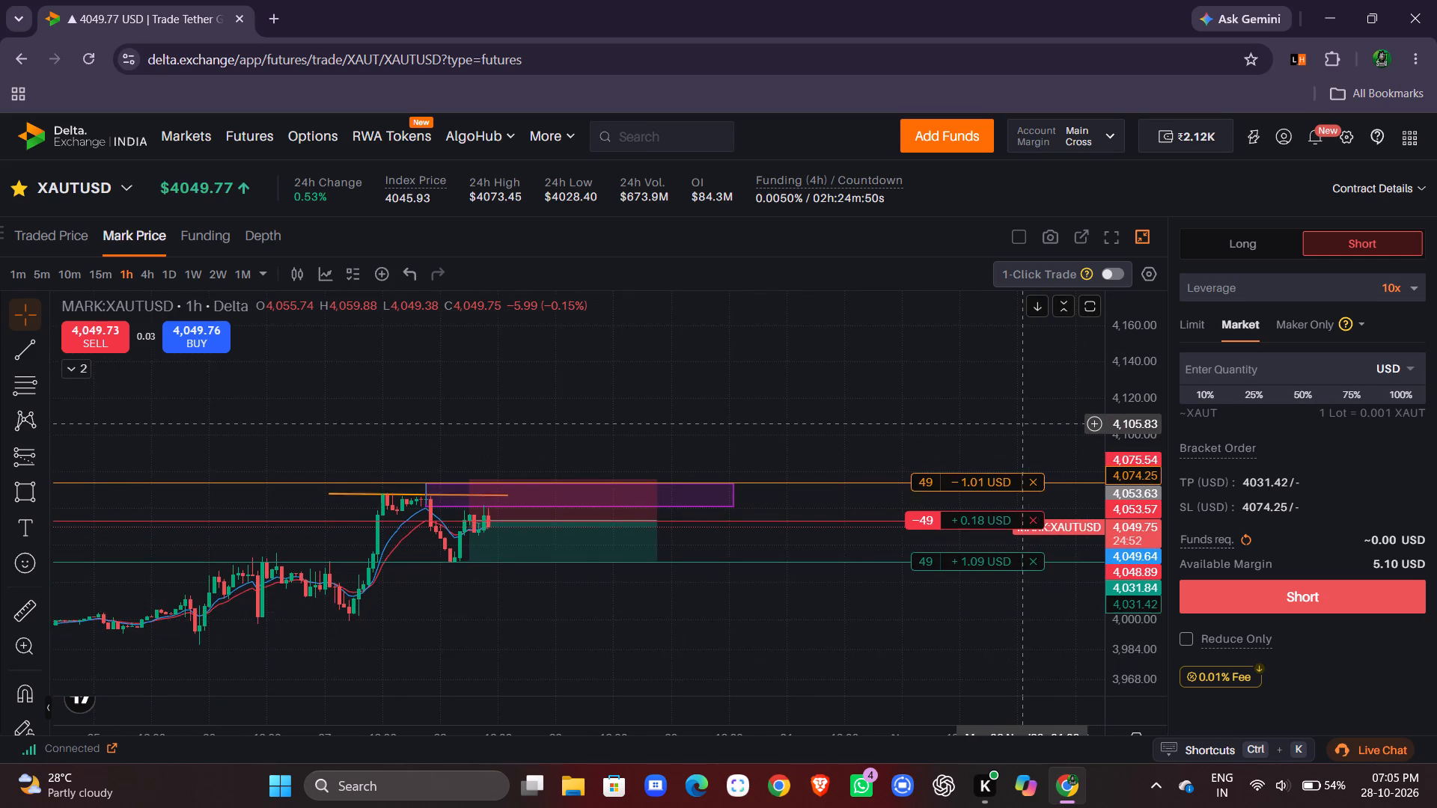
drag(1022, 424, 1021, 421)
click(1147, 505)
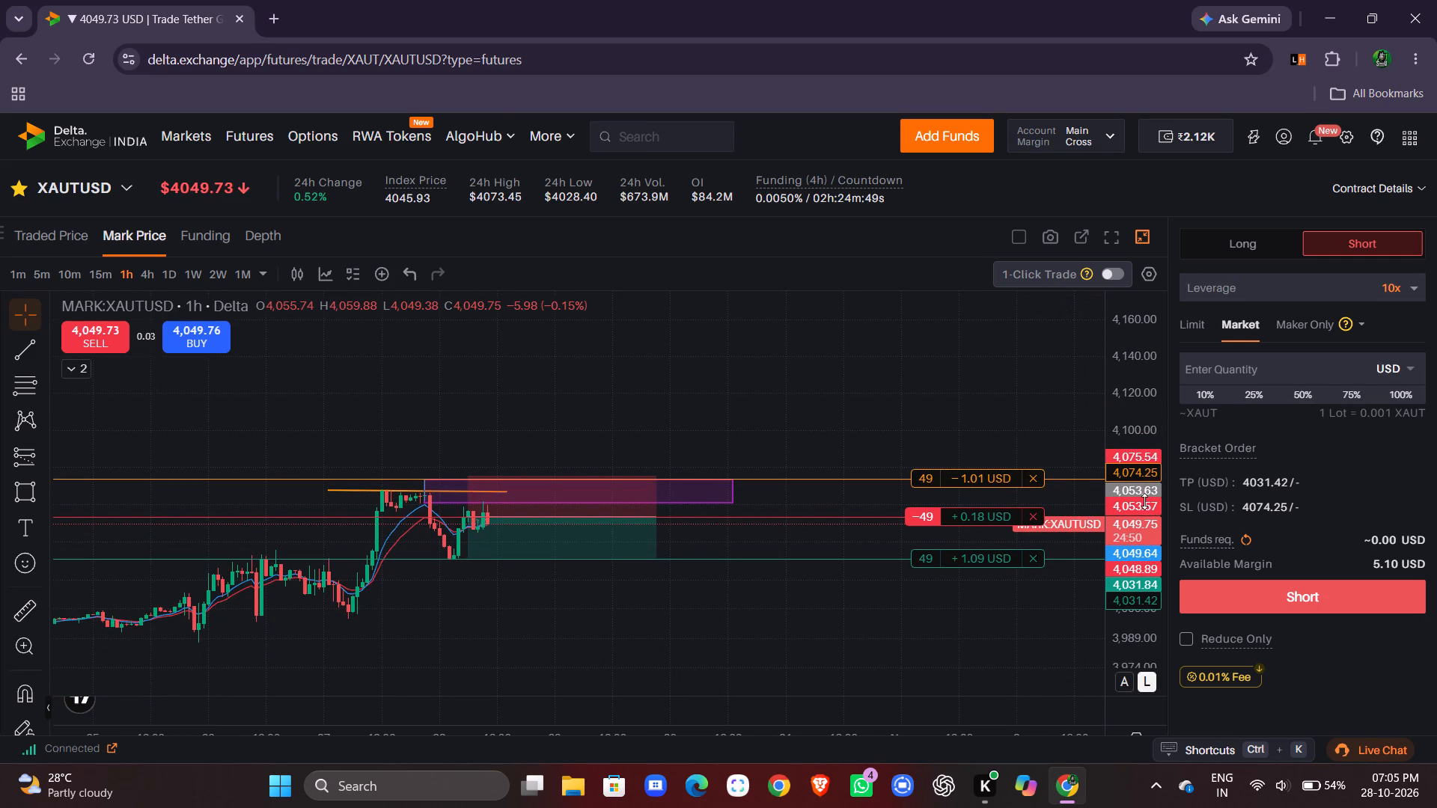
Reload the page and review the order history, checking the trading fees charged on the XAUTUSD market order.
click(91, 57)
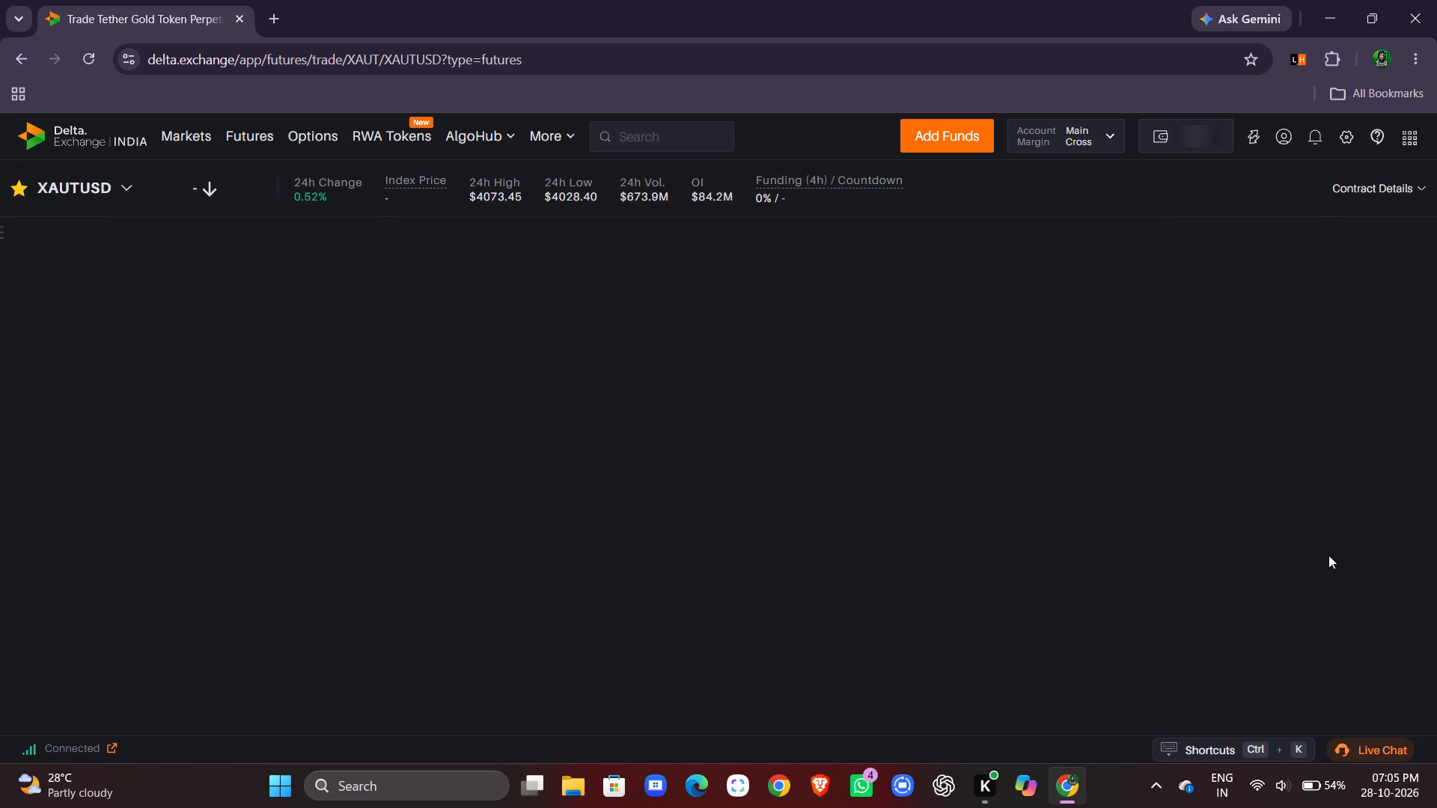
scroll(1334, 663, down, 2)
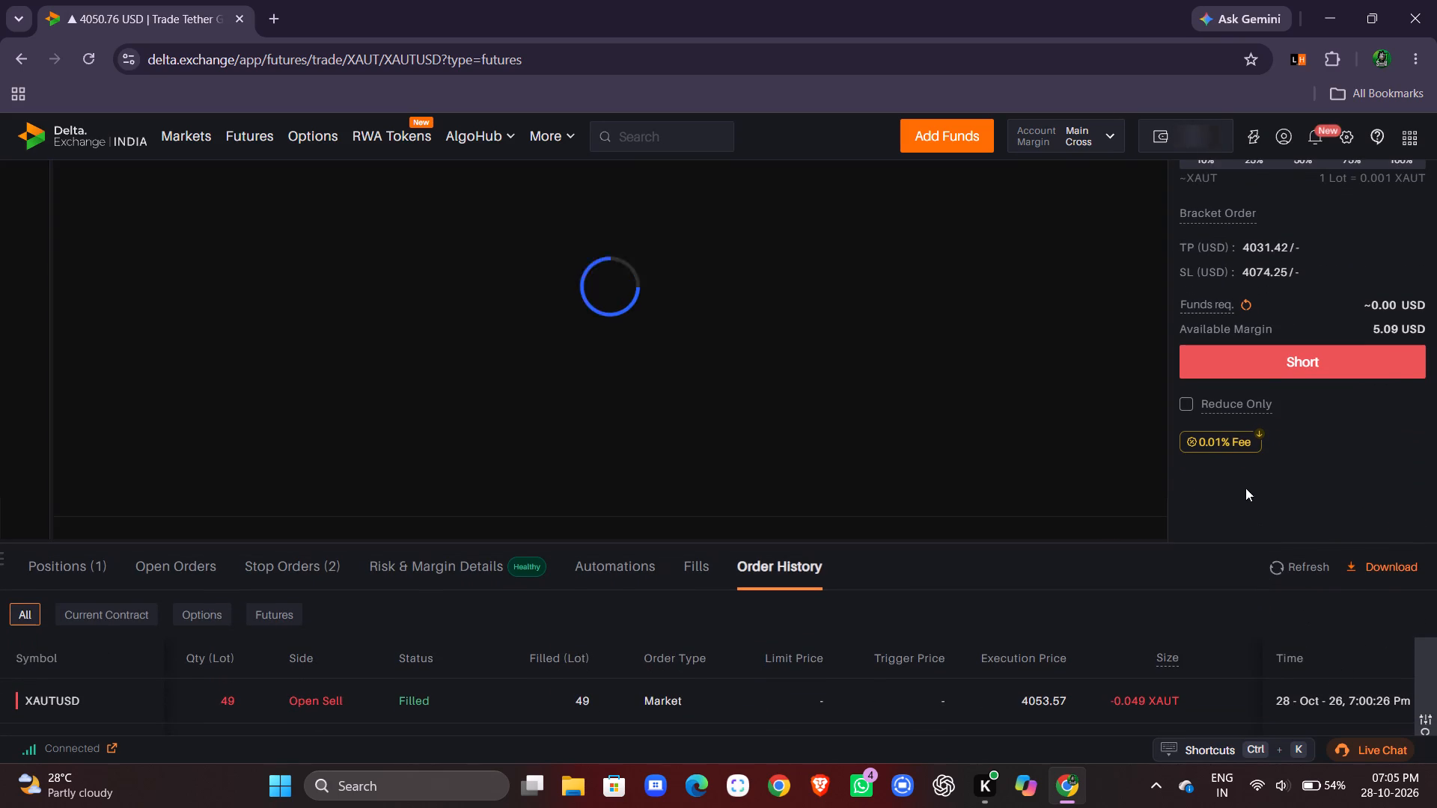
scroll(1227, 523, down, 1)
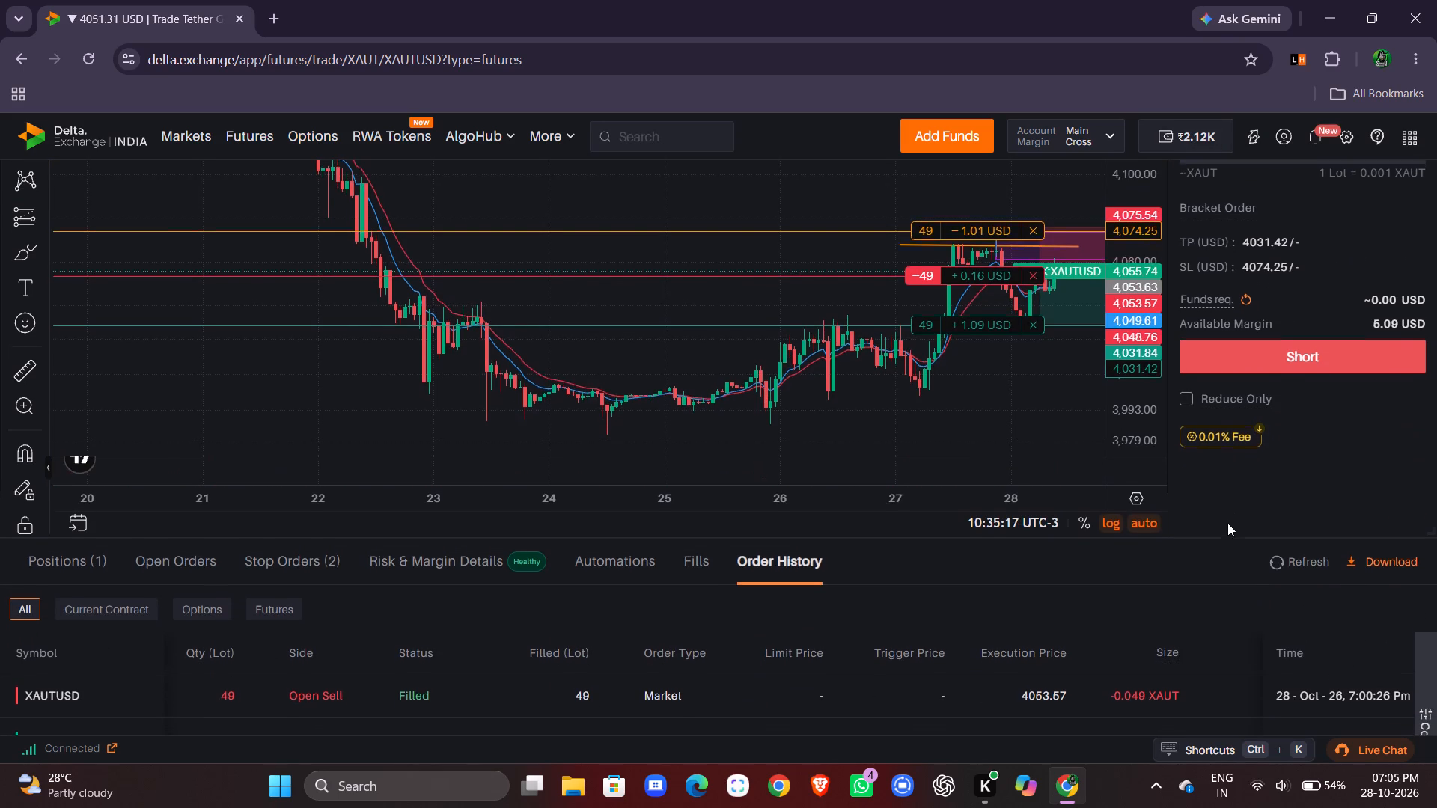
scroll(1227, 523, down, 2)
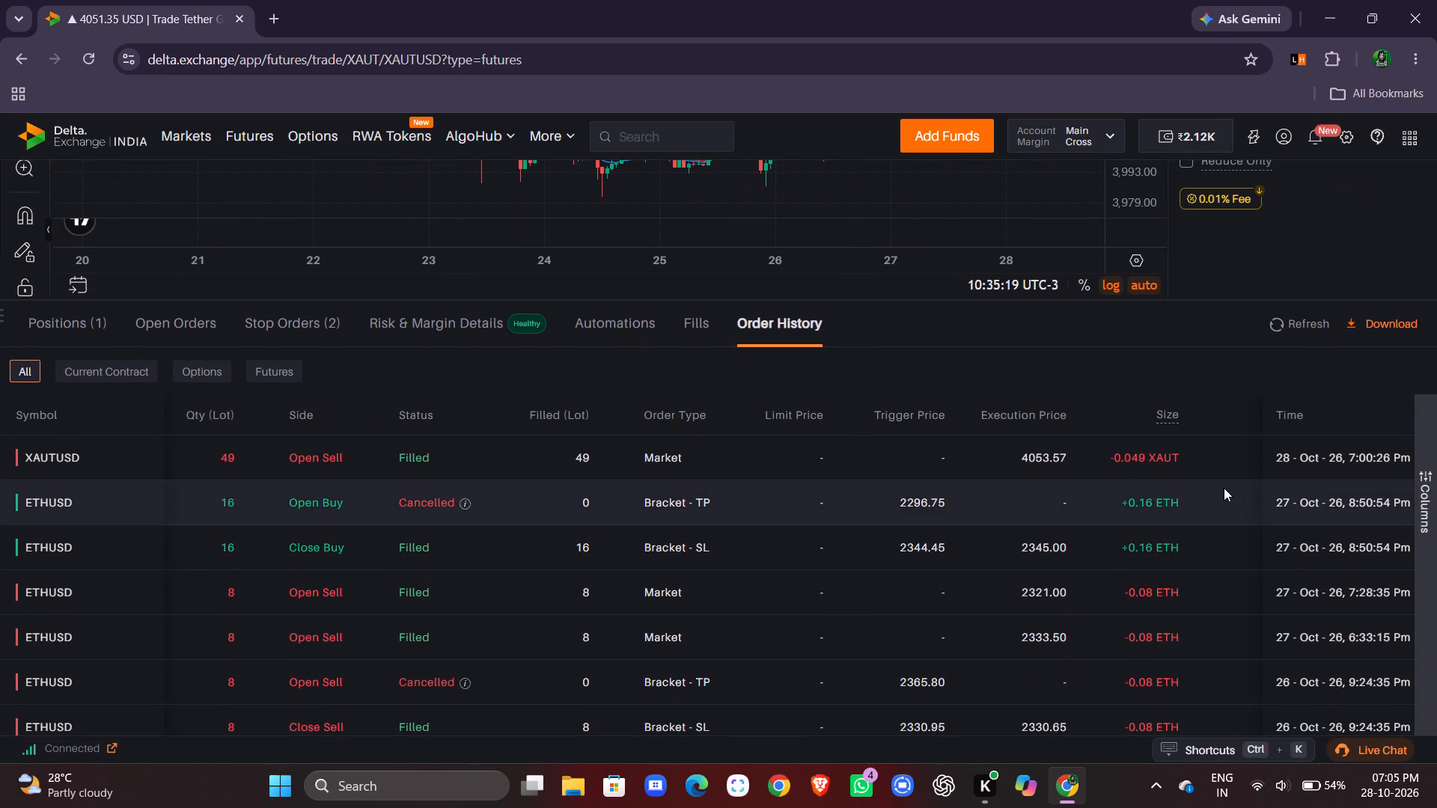
scroll(1224, 488, left, 4)
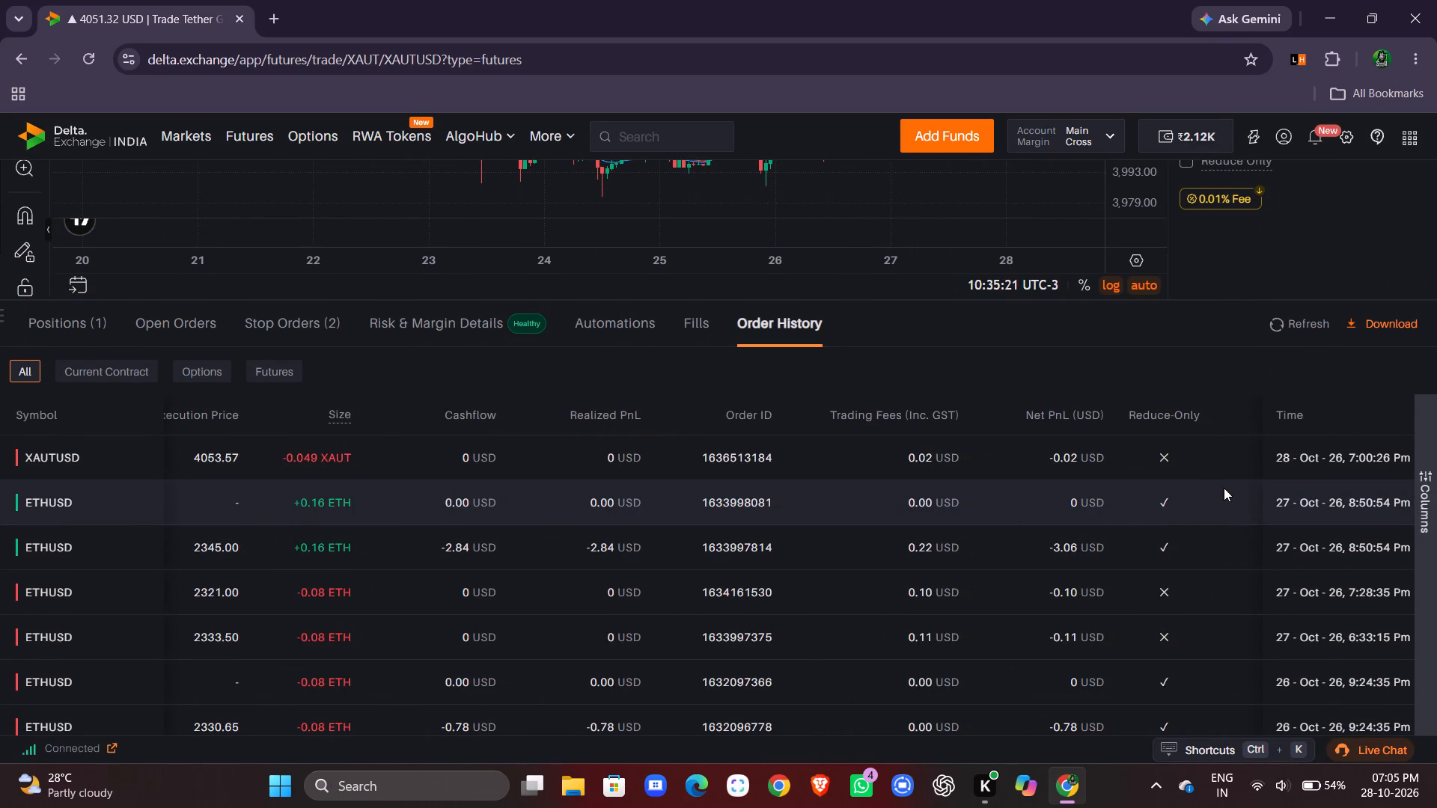
scroll(1224, 488, left, 1)
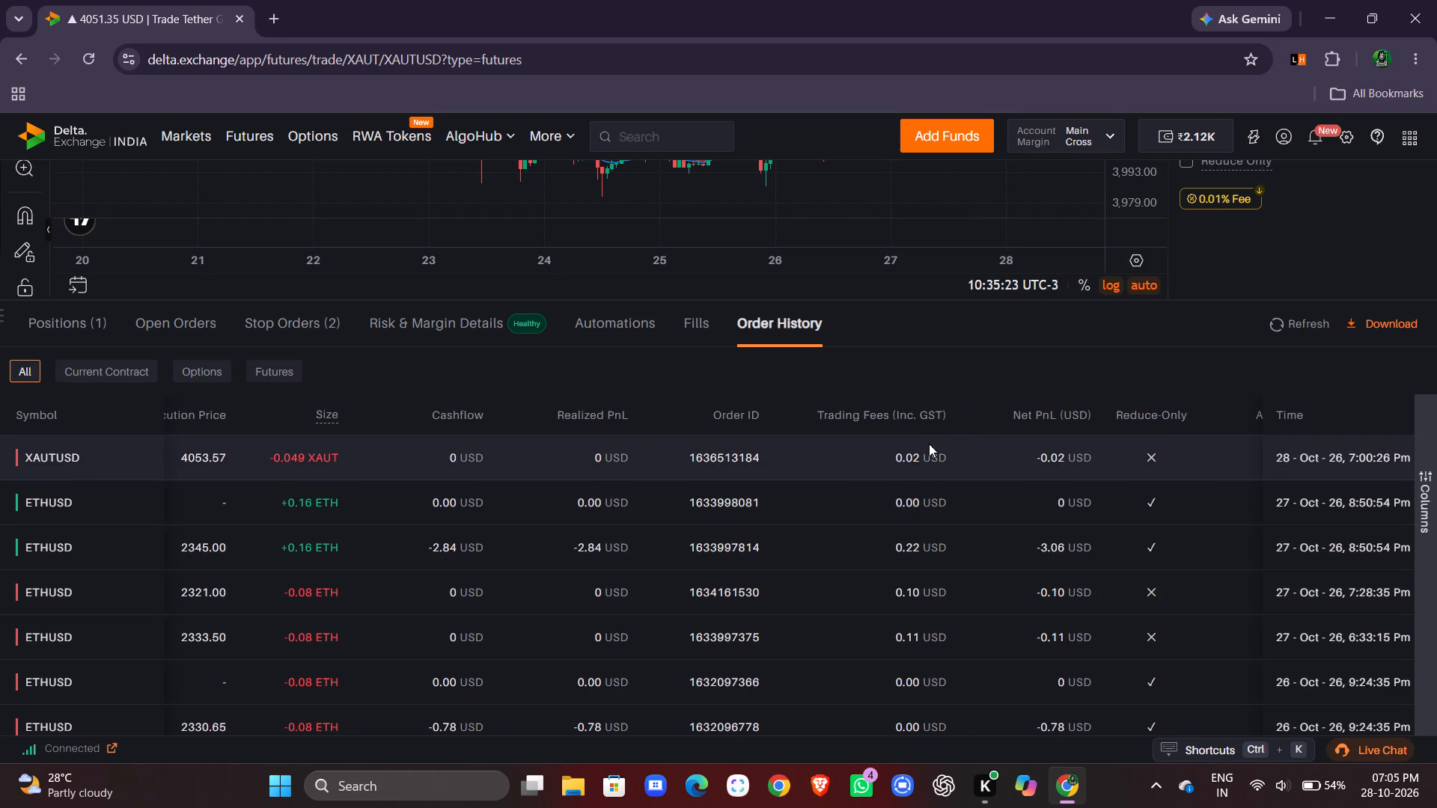
drag(873, 457, 939, 462)
click(960, 462)
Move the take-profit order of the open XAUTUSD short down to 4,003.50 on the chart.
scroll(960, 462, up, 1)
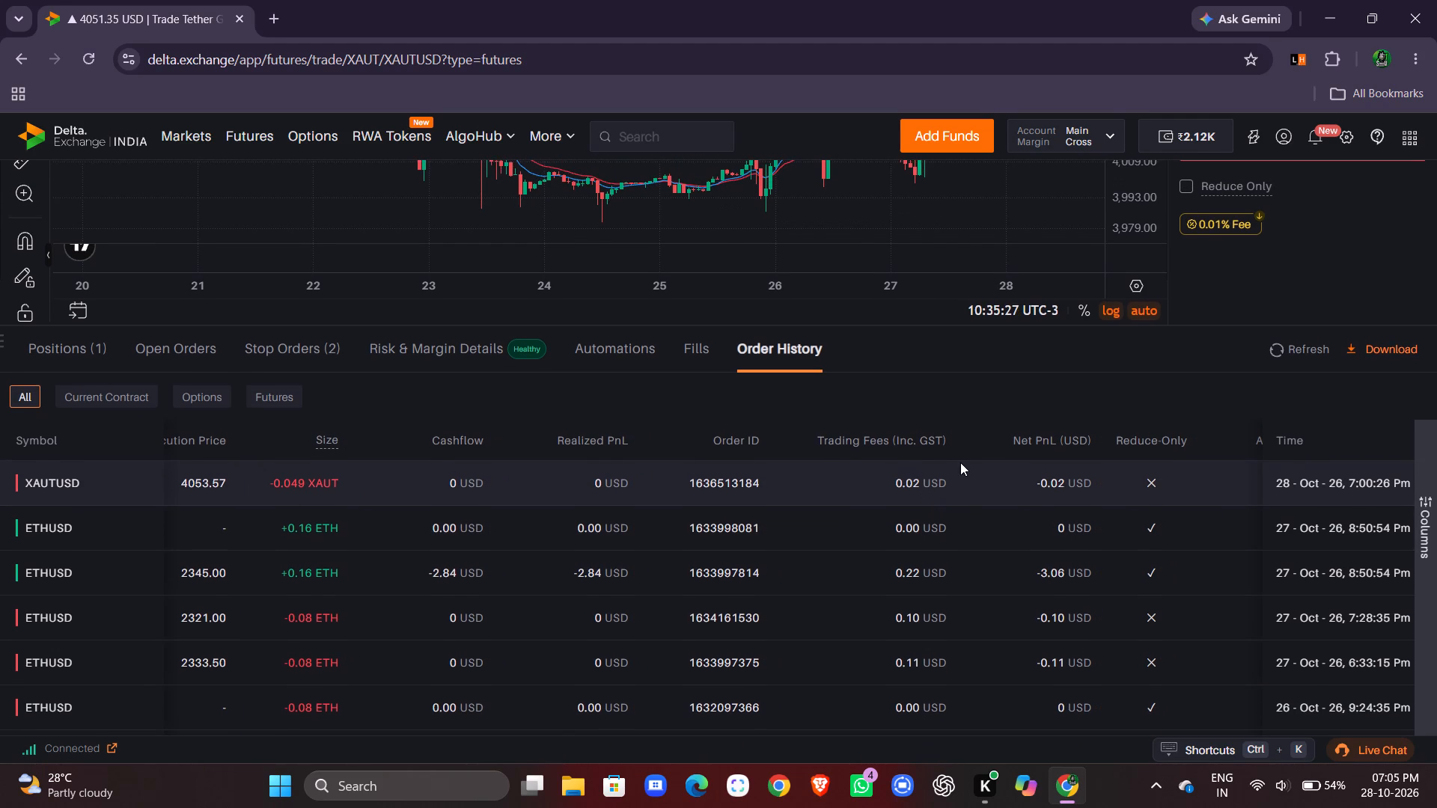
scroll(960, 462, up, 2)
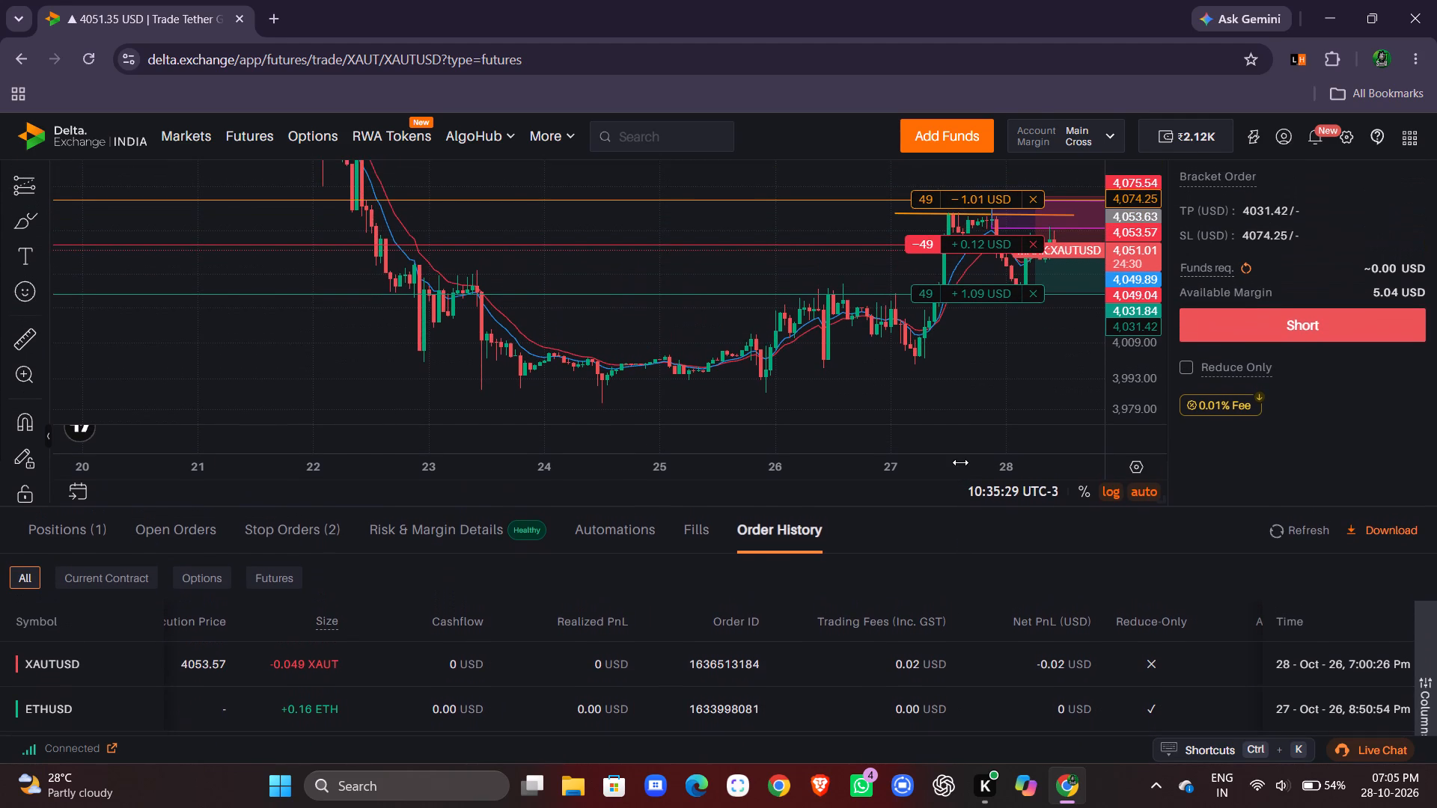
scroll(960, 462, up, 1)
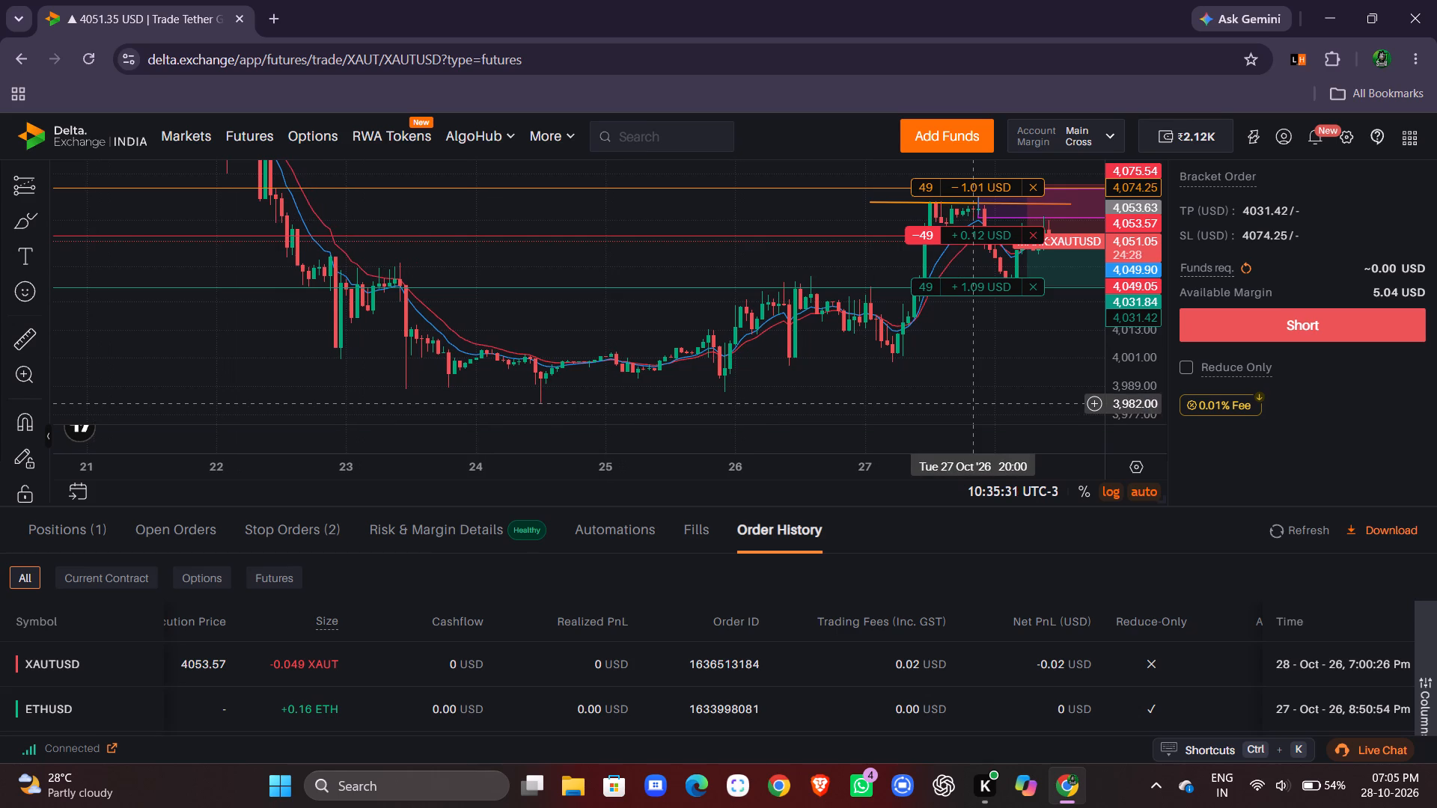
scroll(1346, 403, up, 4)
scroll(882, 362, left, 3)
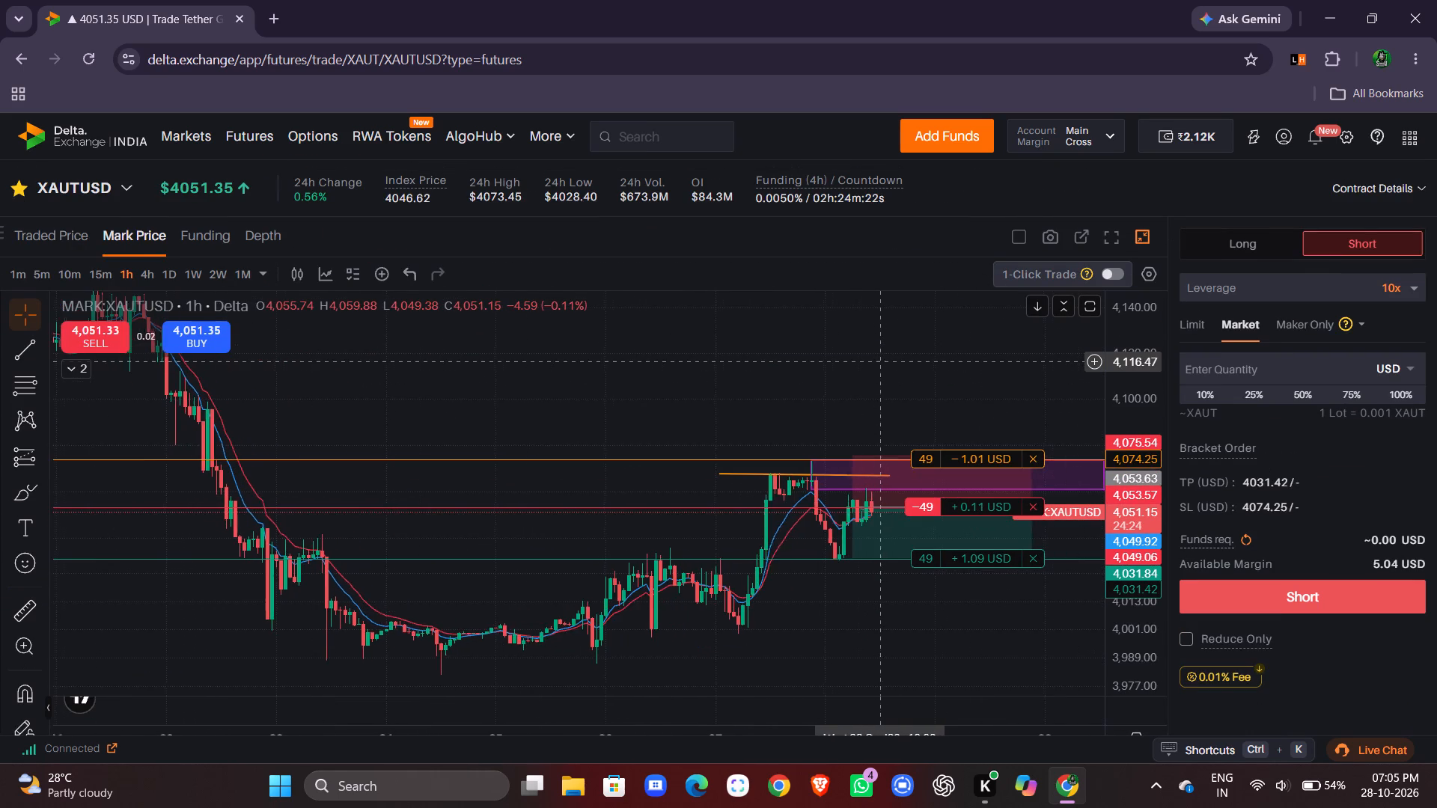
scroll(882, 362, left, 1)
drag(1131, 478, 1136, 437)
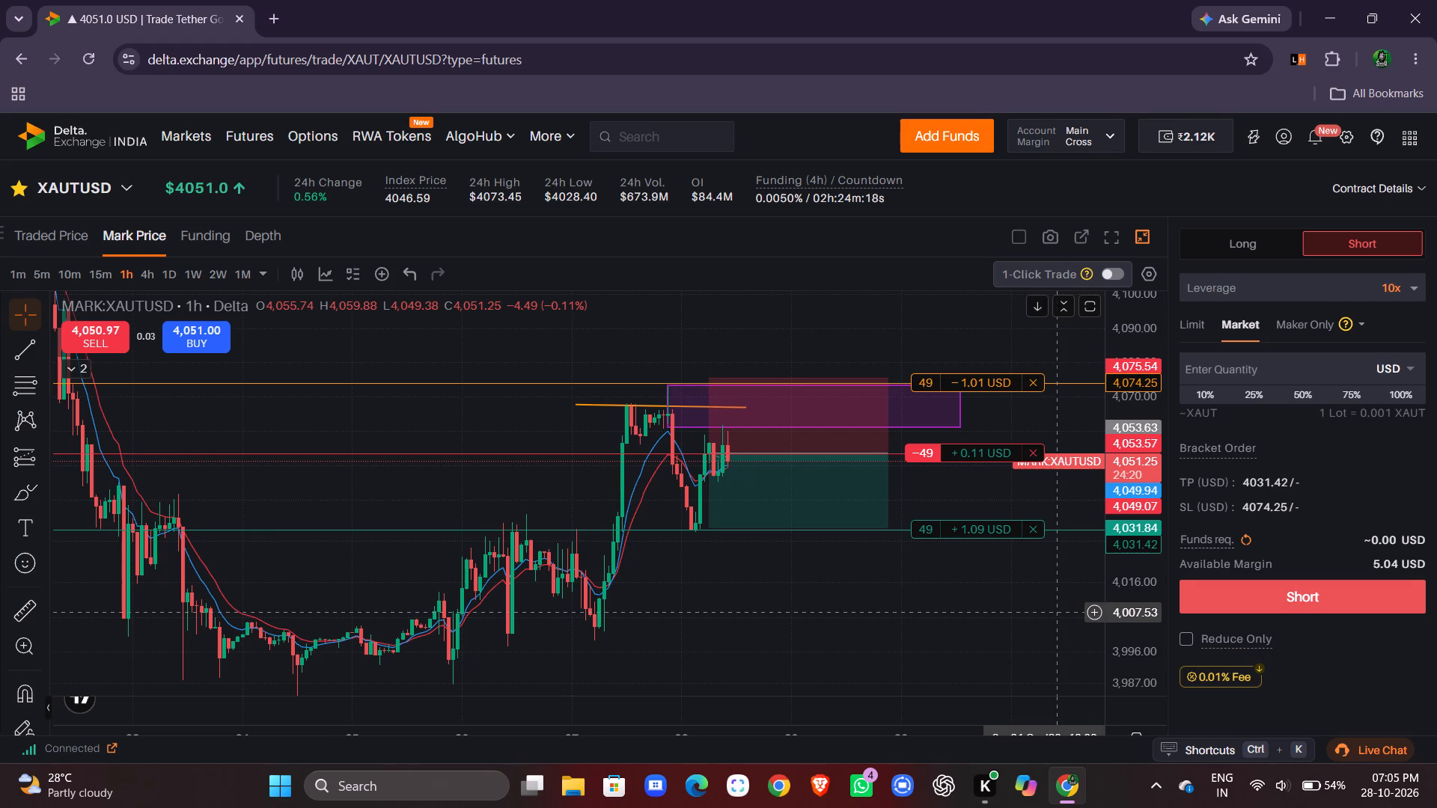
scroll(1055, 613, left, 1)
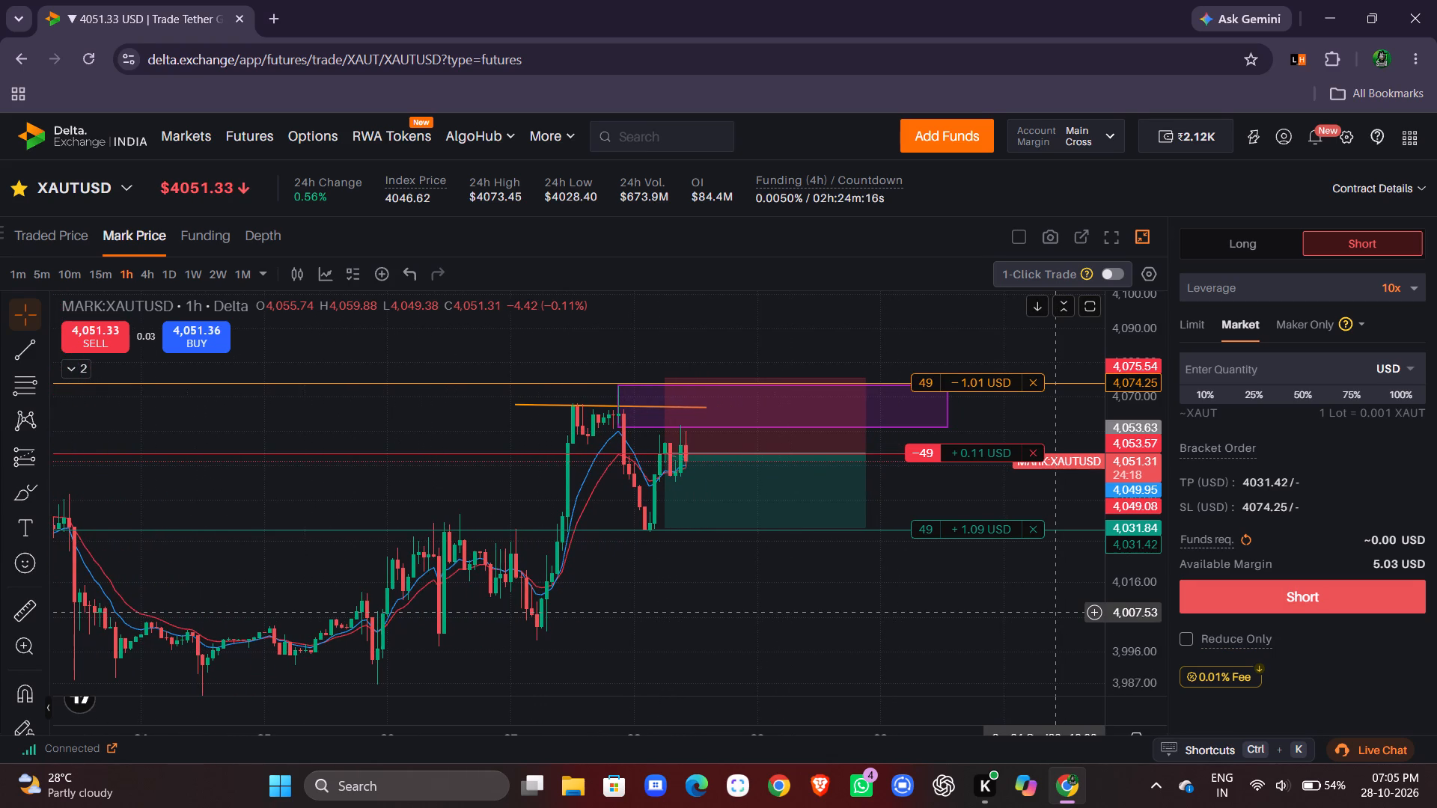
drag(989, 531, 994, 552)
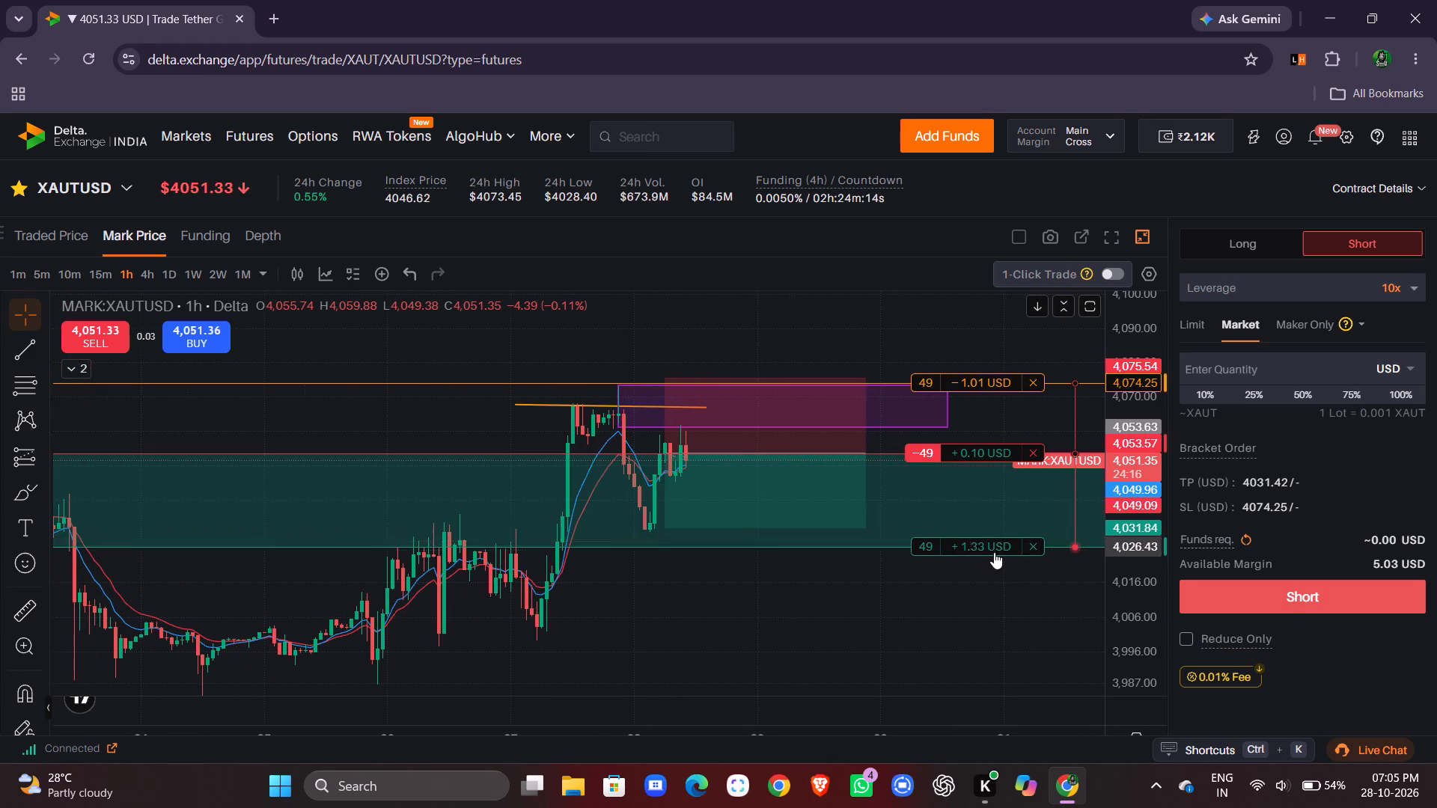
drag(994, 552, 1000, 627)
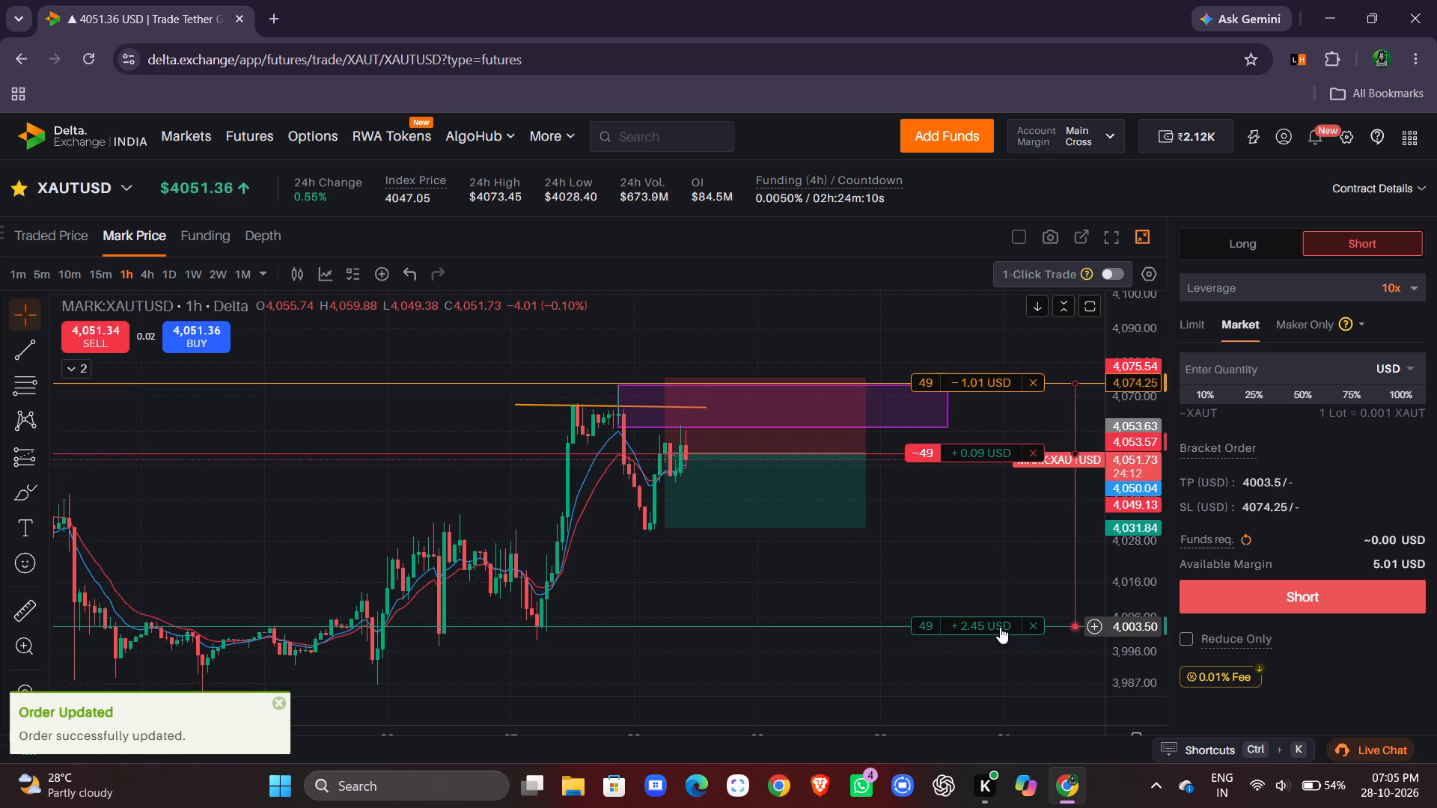
Move the take-profit order of the open XAUTUSD short up to 4,032.39, near the bottom of the short position drawing.
scroll(757, 611, left, 1)
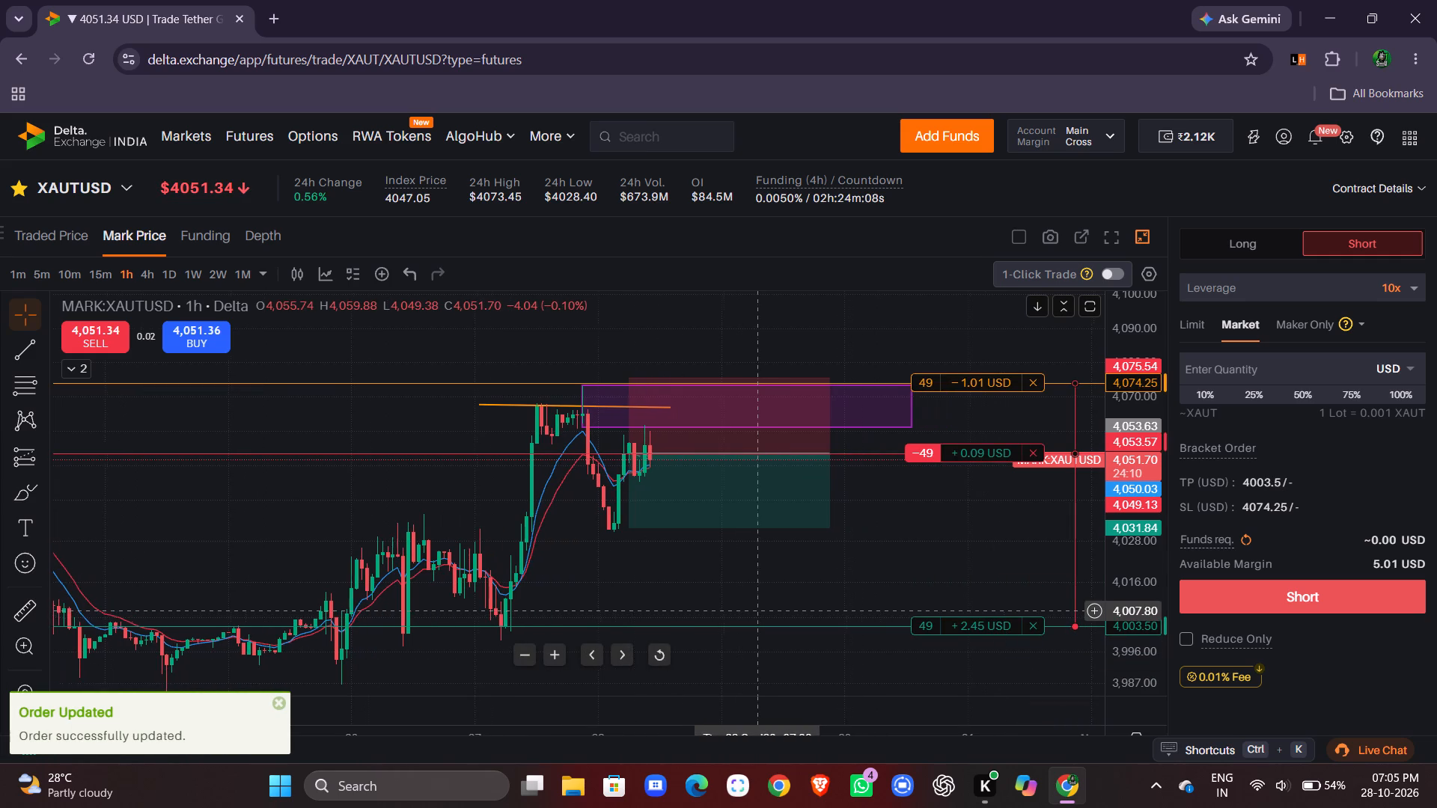
scroll(757, 611, left, 1)
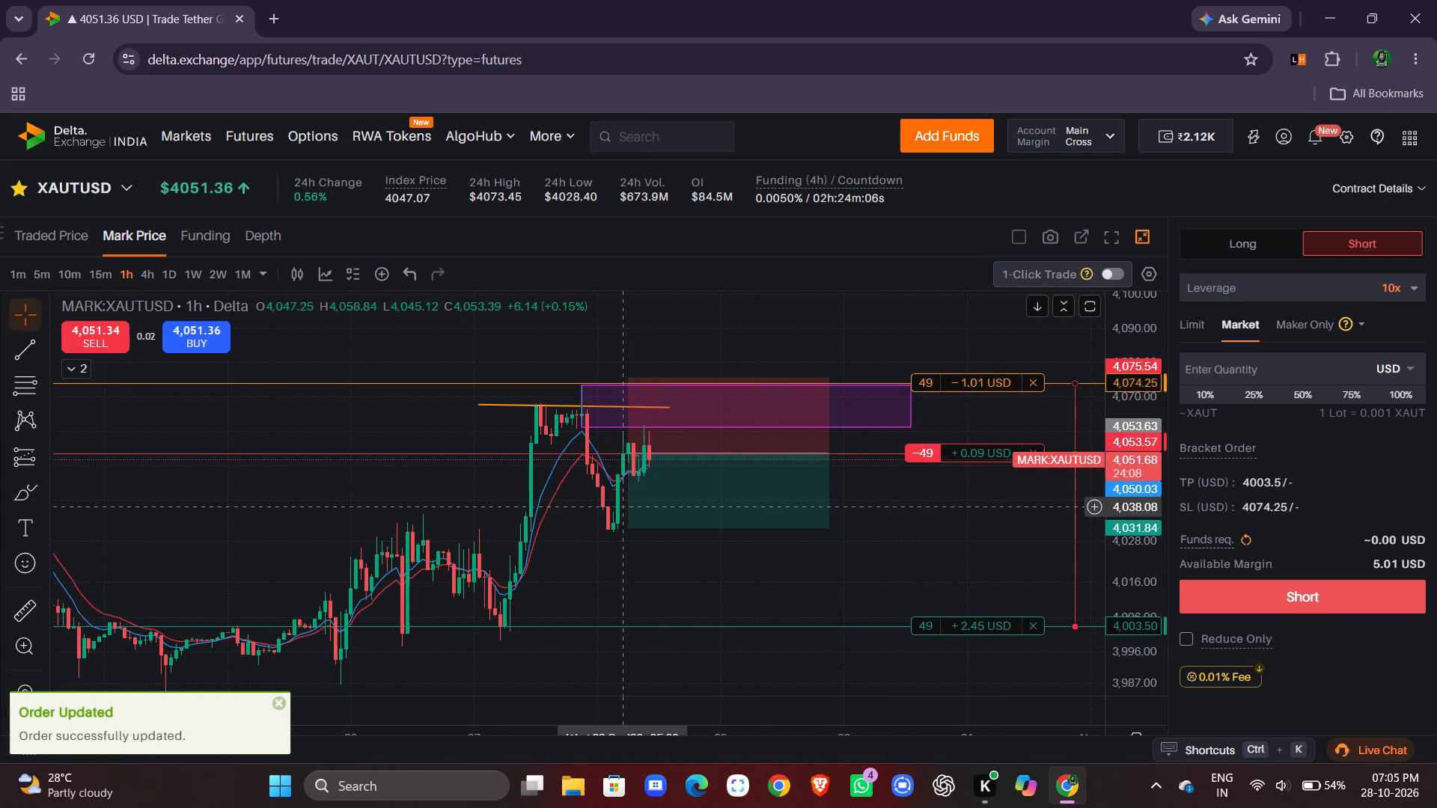
click(995, 563)
scroll(995, 563, left, 1)
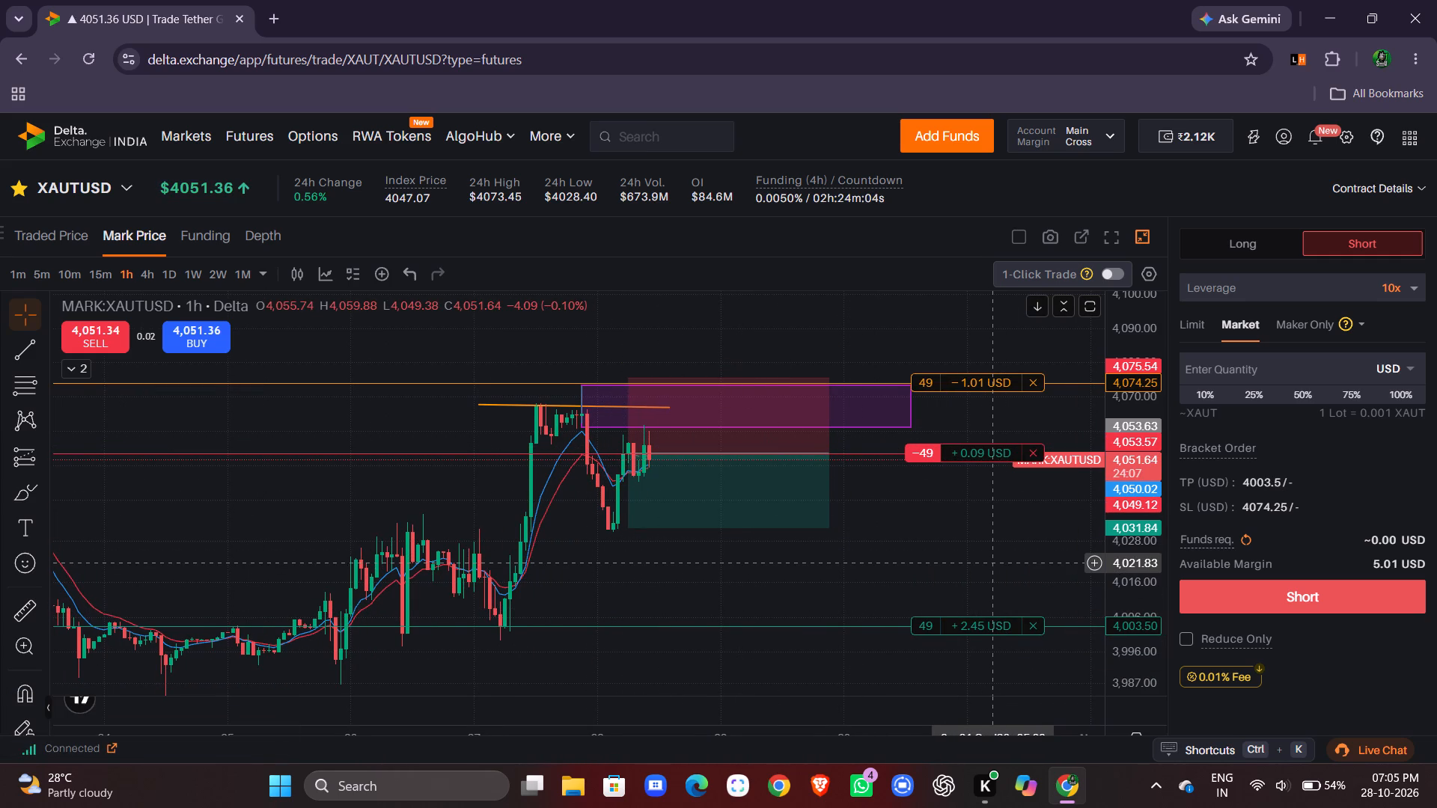
scroll(995, 563, left, 1)
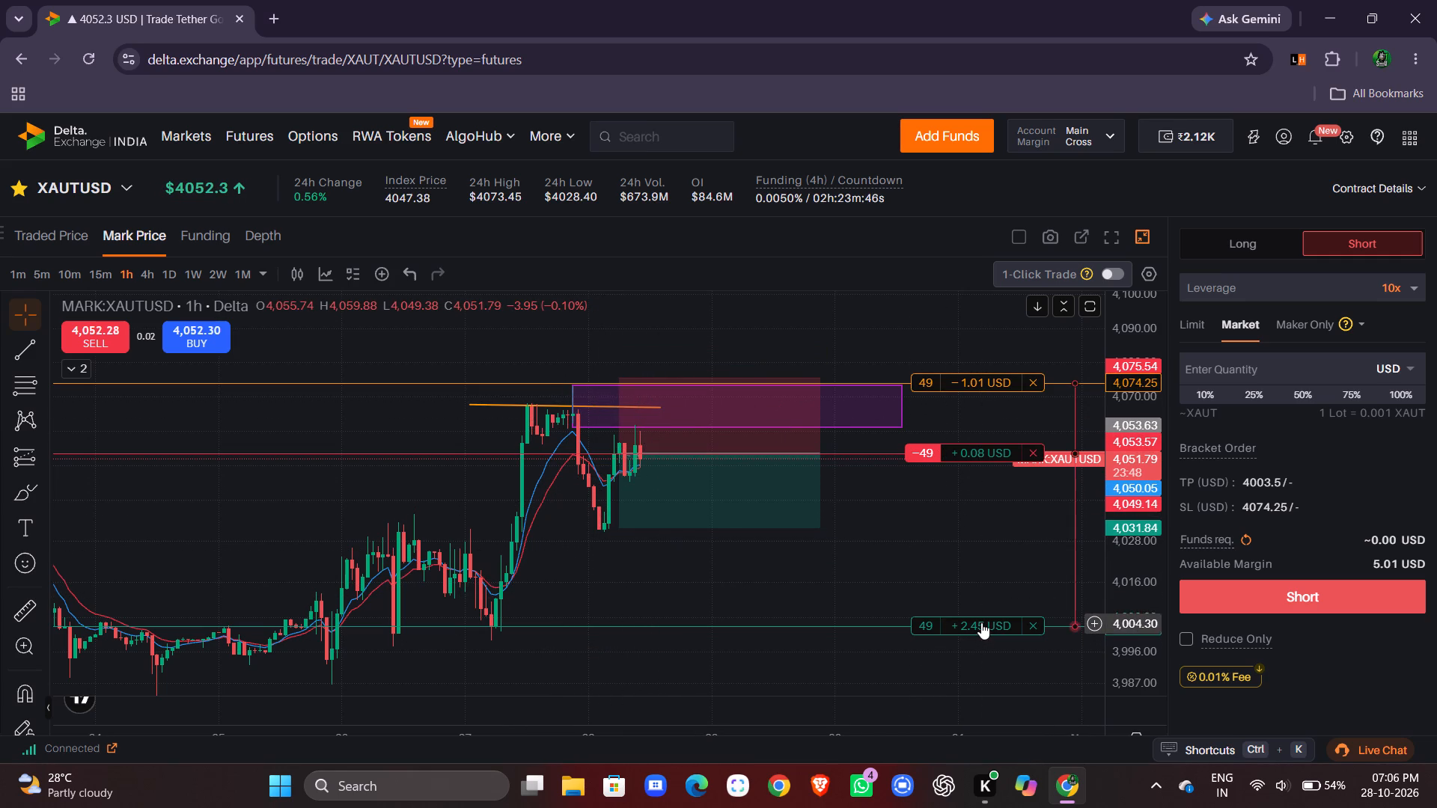
drag(982, 622, 1001, 534)
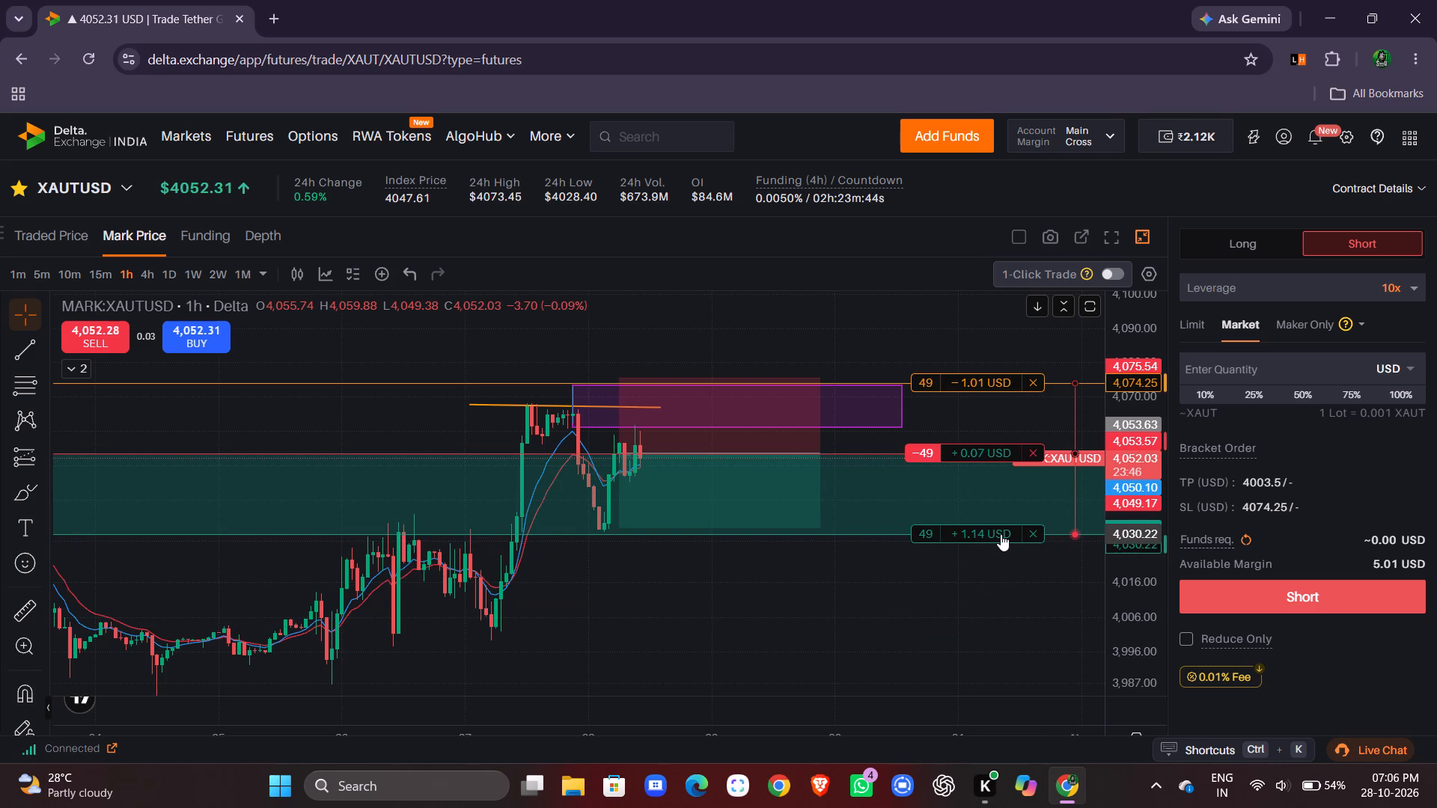
drag(1001, 534, 1007, 527)
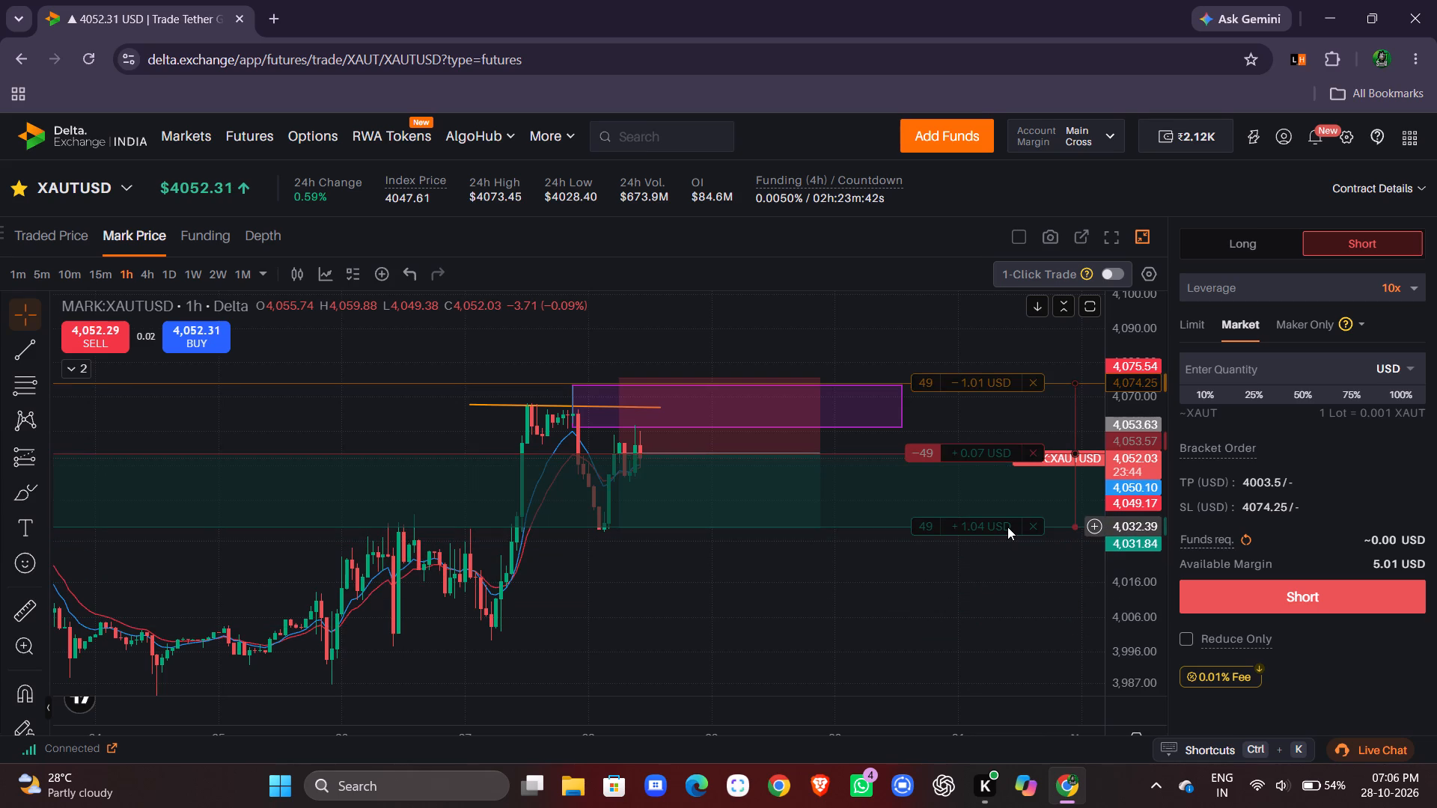
click(965, 596)
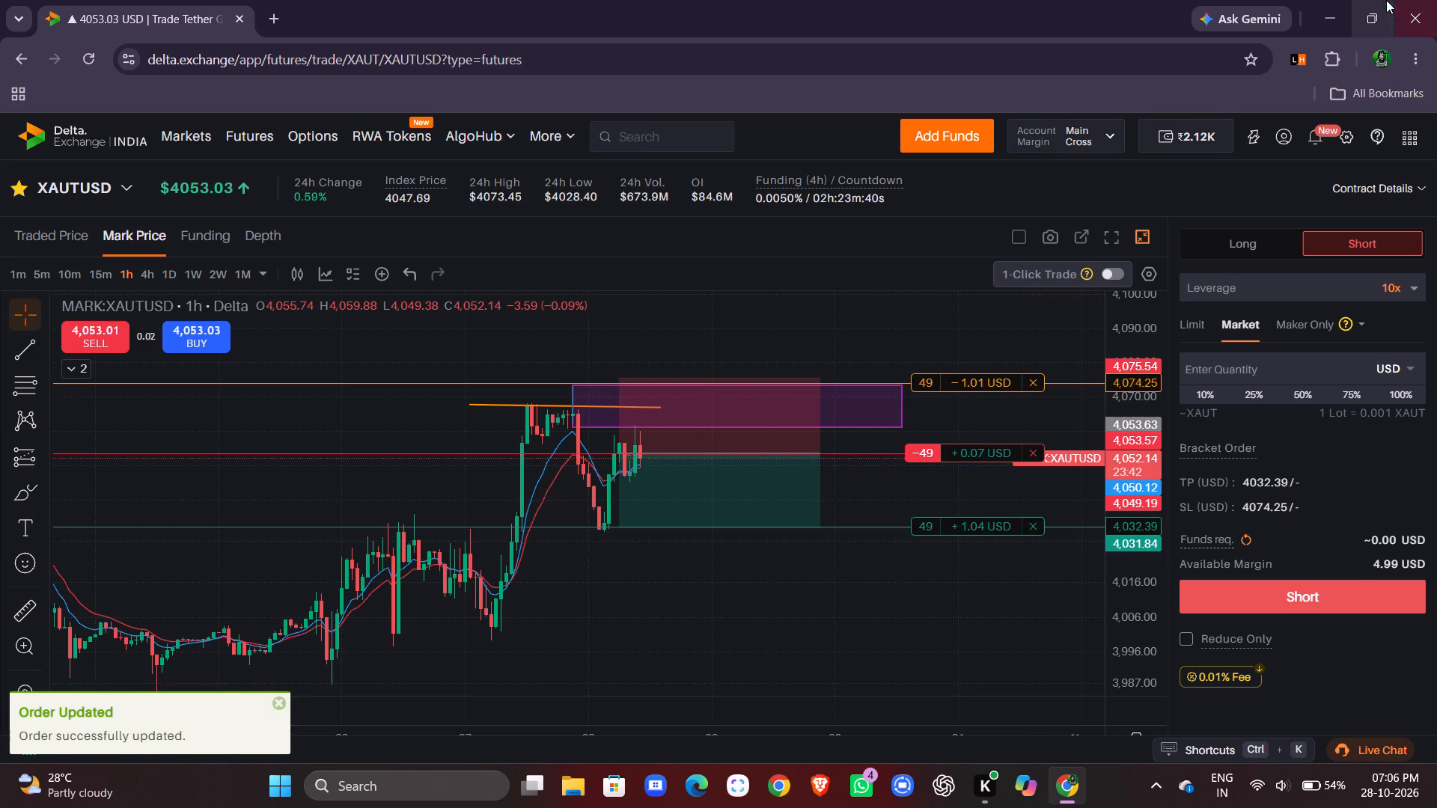